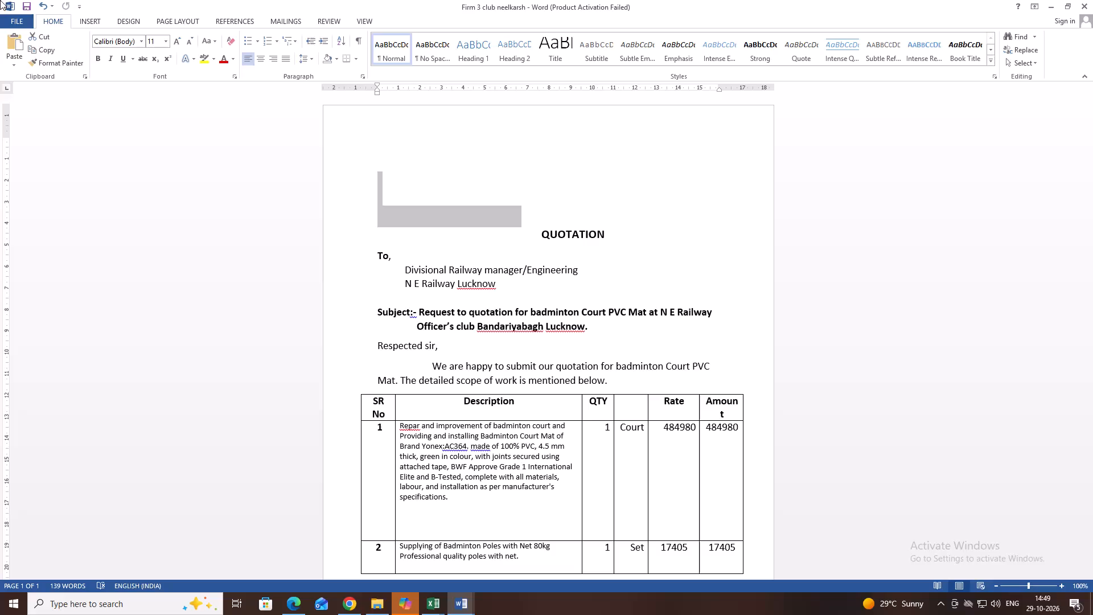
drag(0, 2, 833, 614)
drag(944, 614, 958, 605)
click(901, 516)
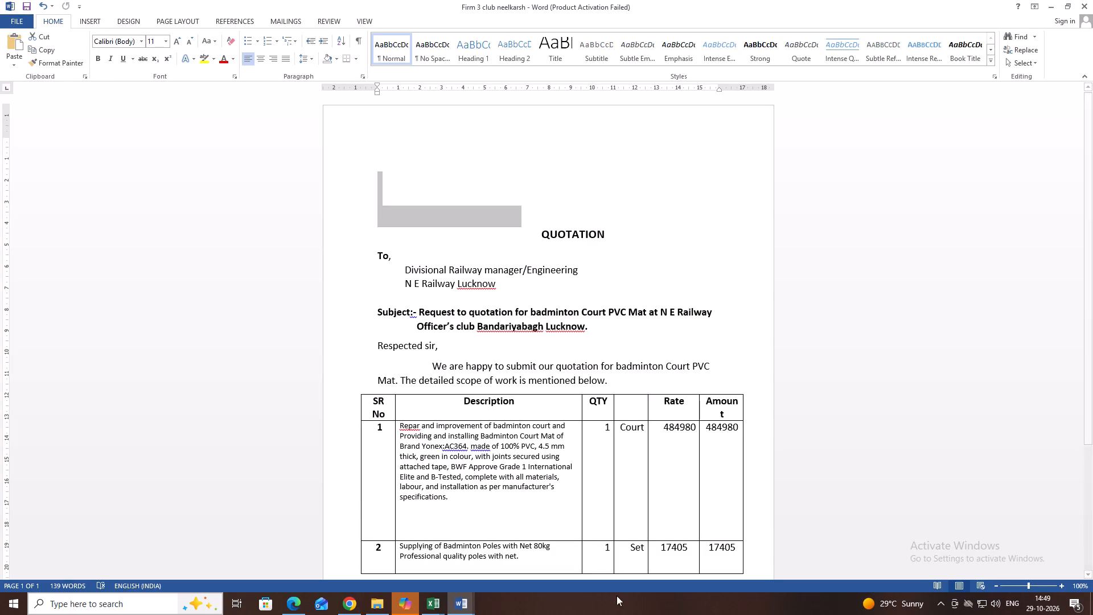
Close the Firm 3 and Firm 2 quotation documents in Word and the Firm 3 club neelkarsh PDF.
click(467, 597)
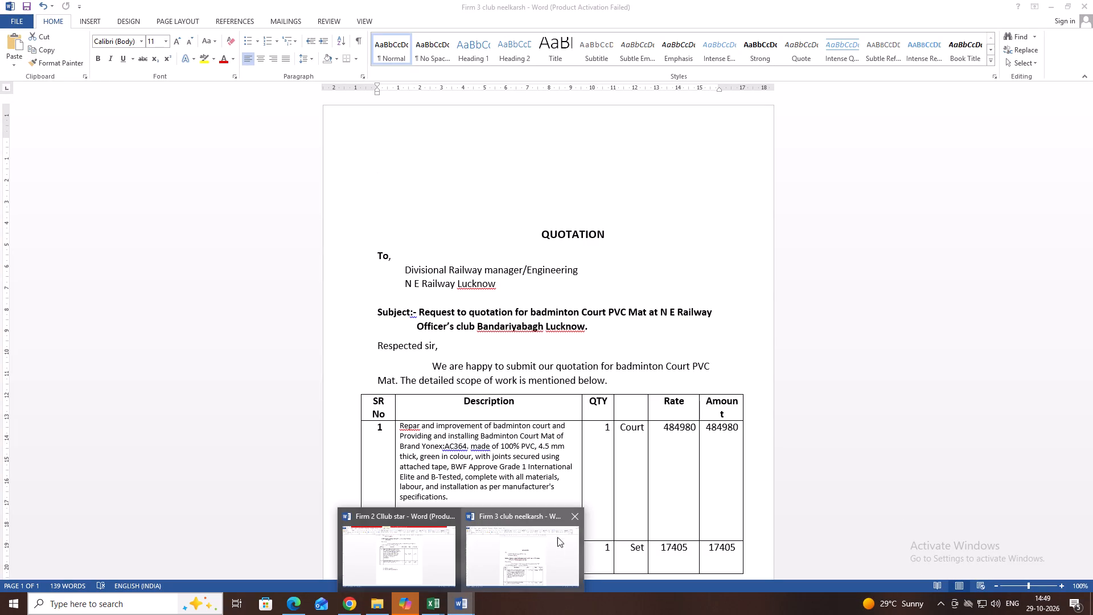
click(572, 520)
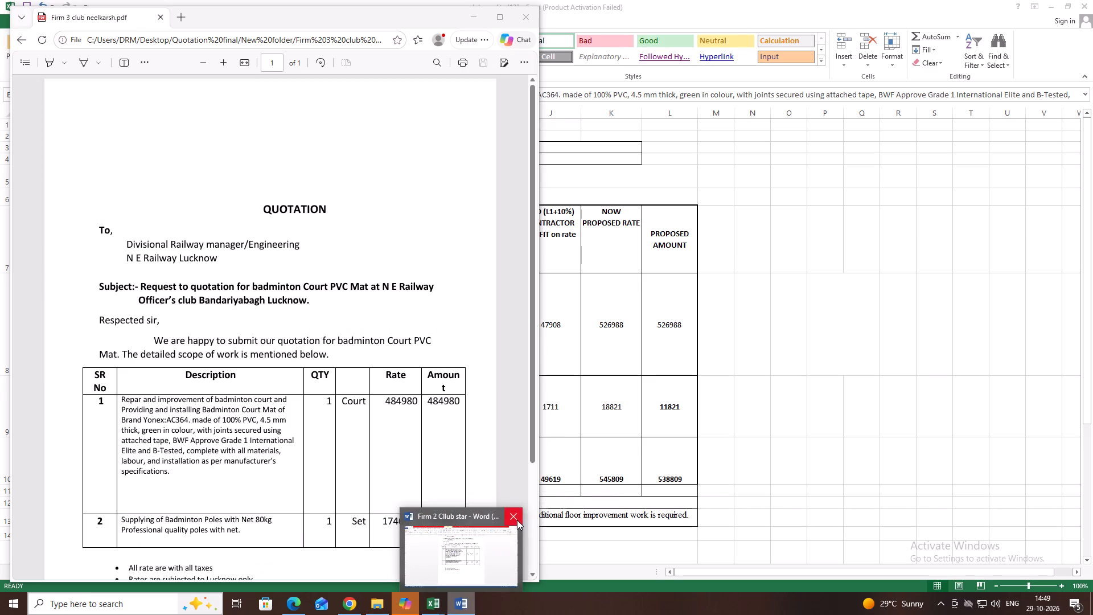
click(517, 520)
click(528, 11)
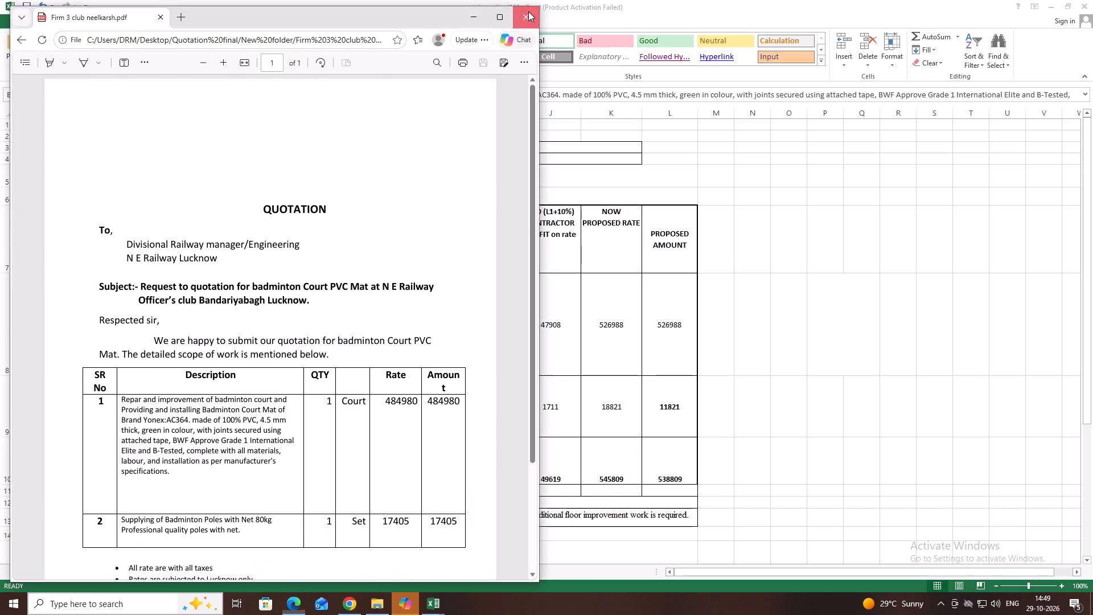
Switch to the Detail analysis sheet in the club nsedited123 Excel workbook.
scroll(42, 521, down, 2)
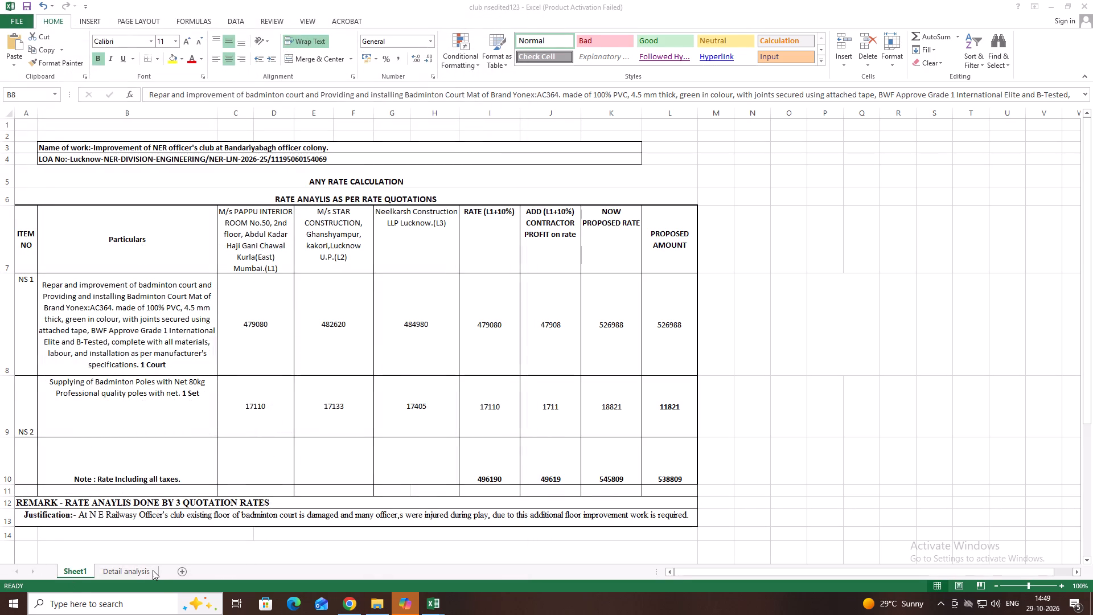
click(142, 570)
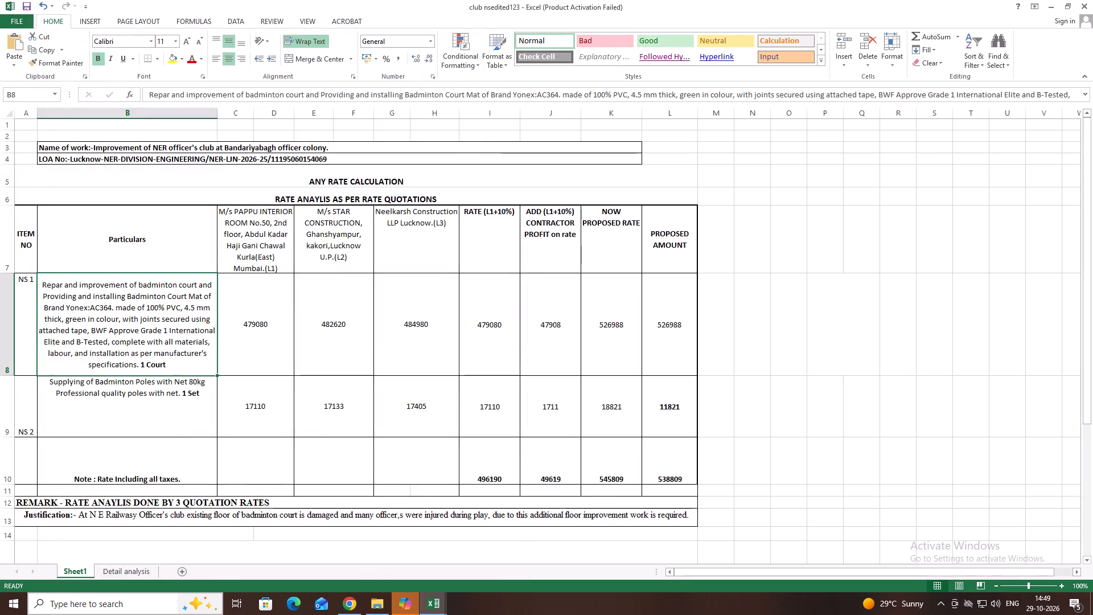
Close the club nsedited123 workbook.
click(1082, 6)
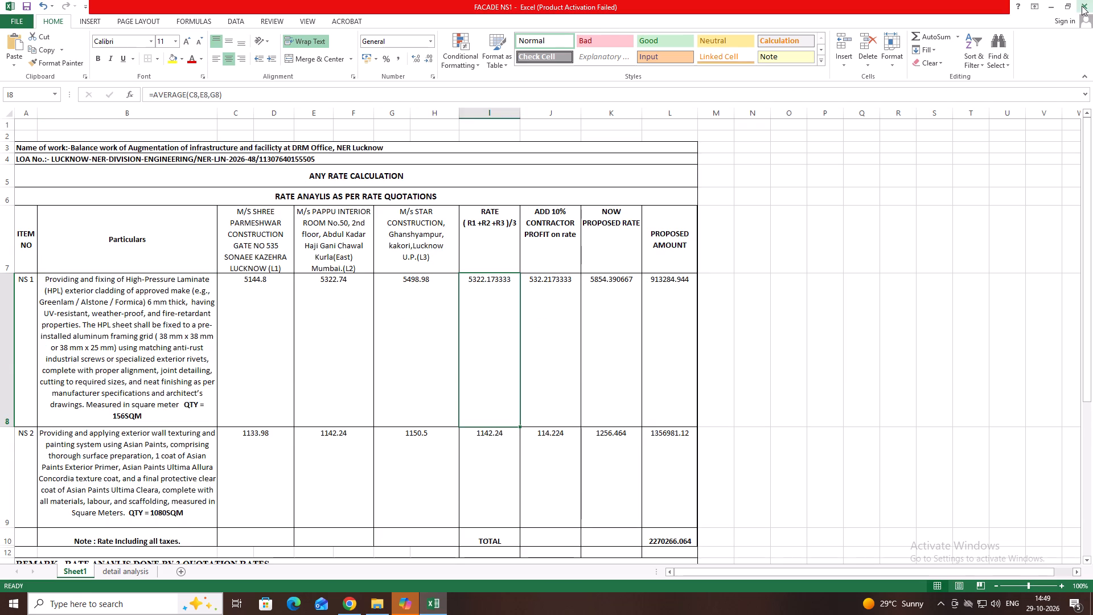
Insert a new sheet row directly above the "Note : Rate Including all taxes." row on Sheet1 of FACADE NS1.
scroll(350, 523, down, 5)
scroll(22, 475, up, 3)
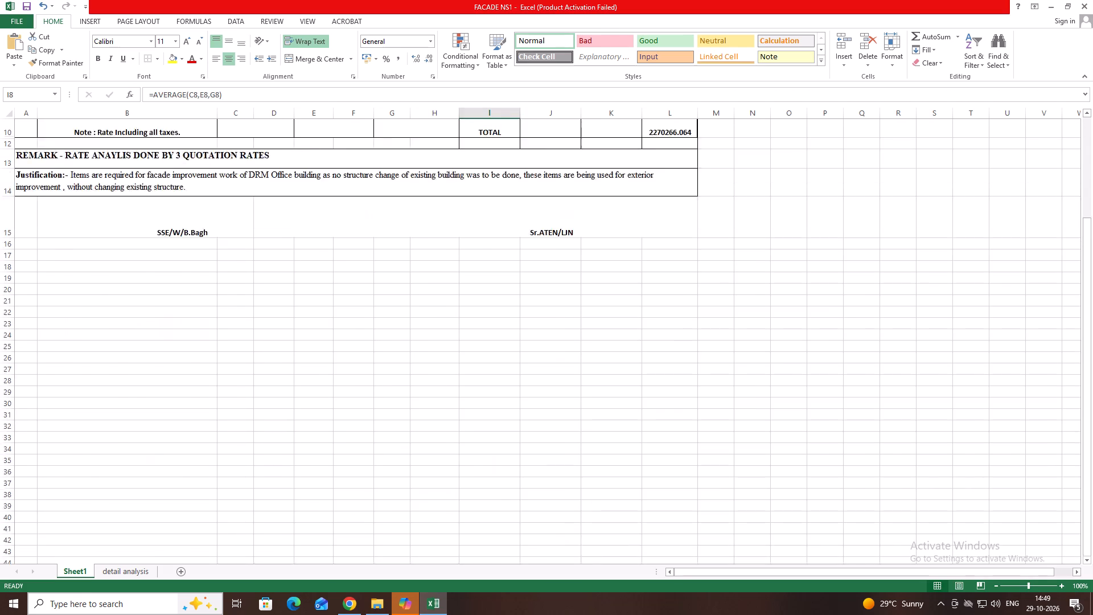
click(53, 445)
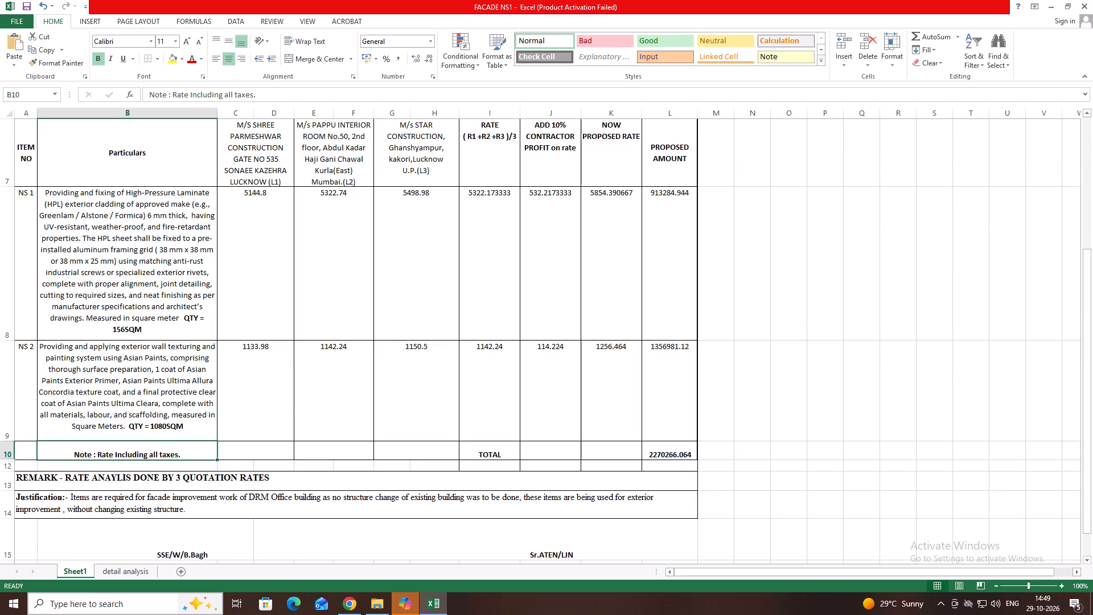
click(845, 58)
click(875, 96)
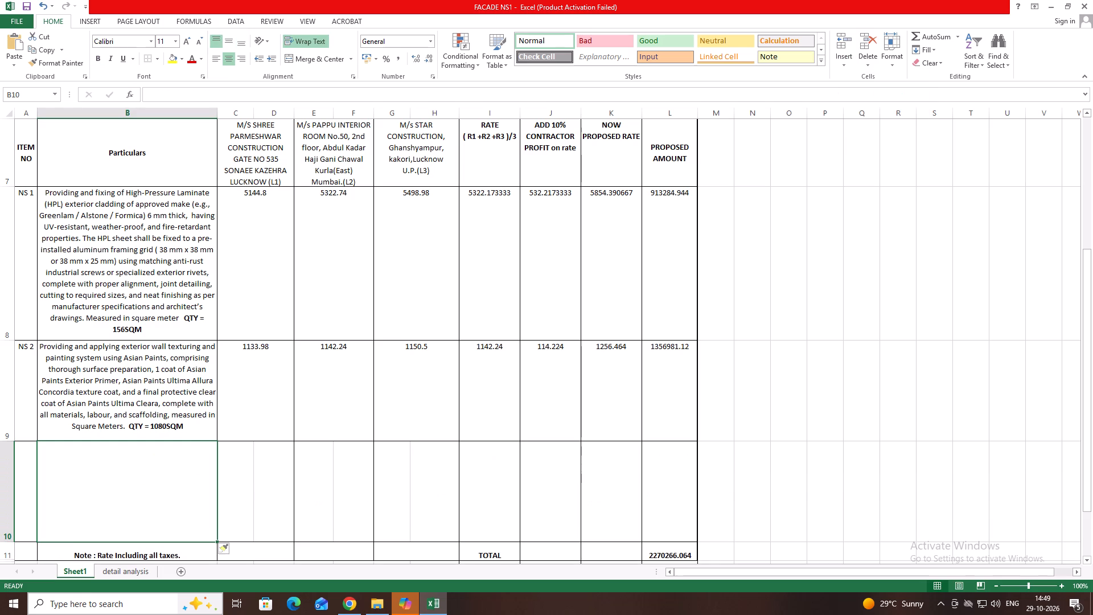
Enter the item number starting with "NS" in cell A10 of the new empty row below NS 2.
scroll(367, 473, down, 4)
scroll(256, 463, up, 4)
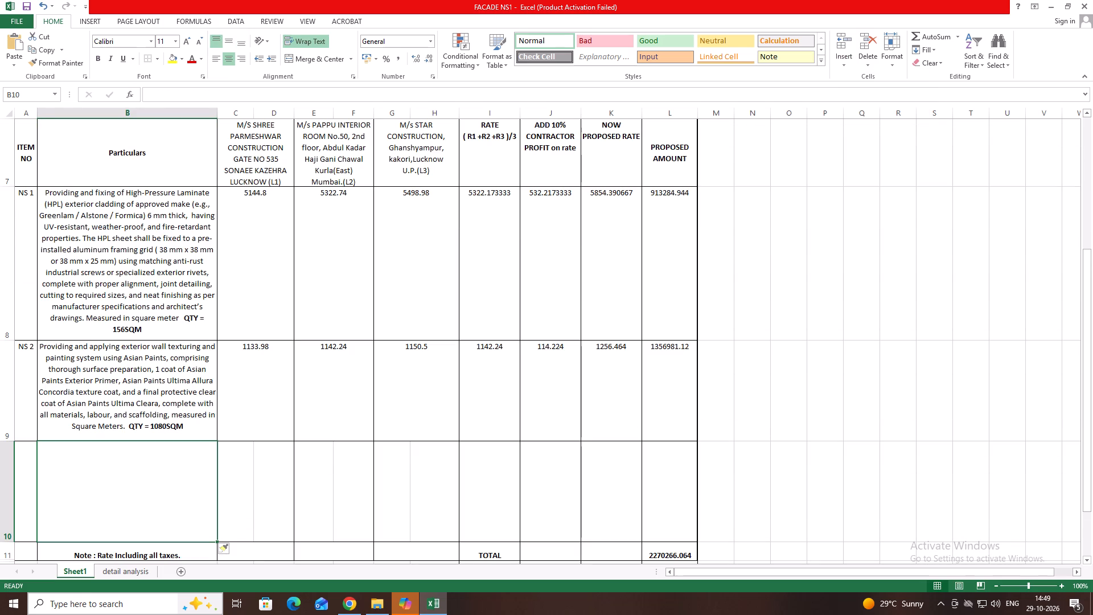
click(137, 491)
click(26, 486)
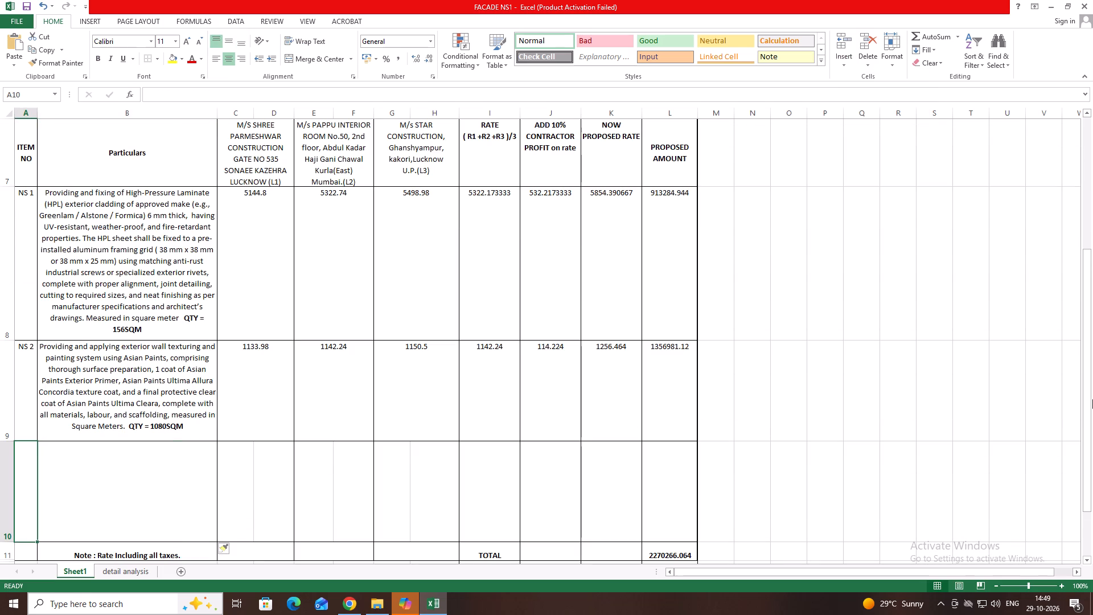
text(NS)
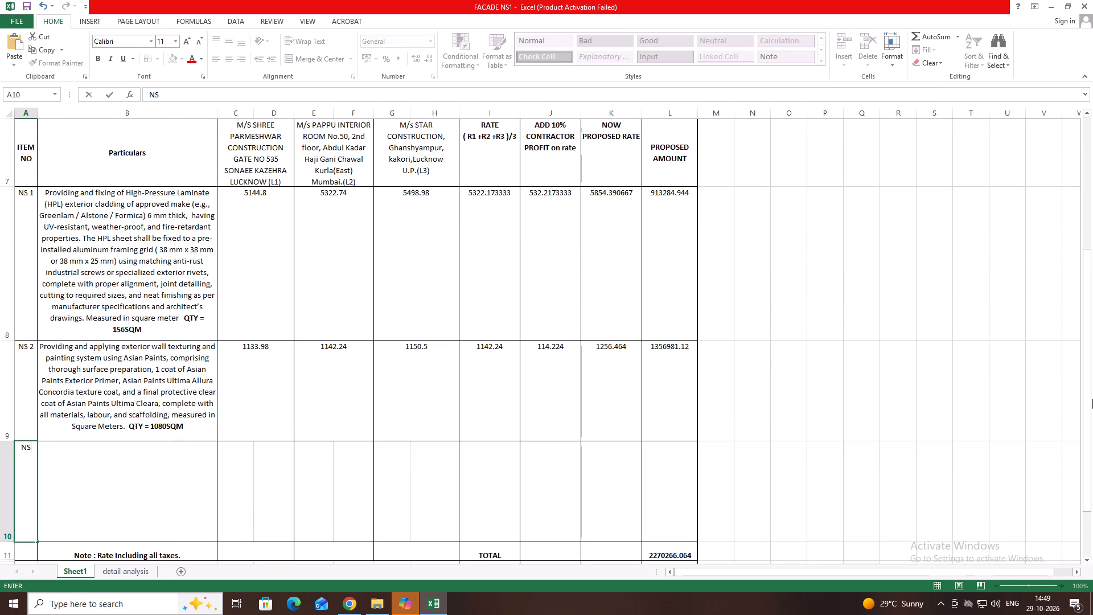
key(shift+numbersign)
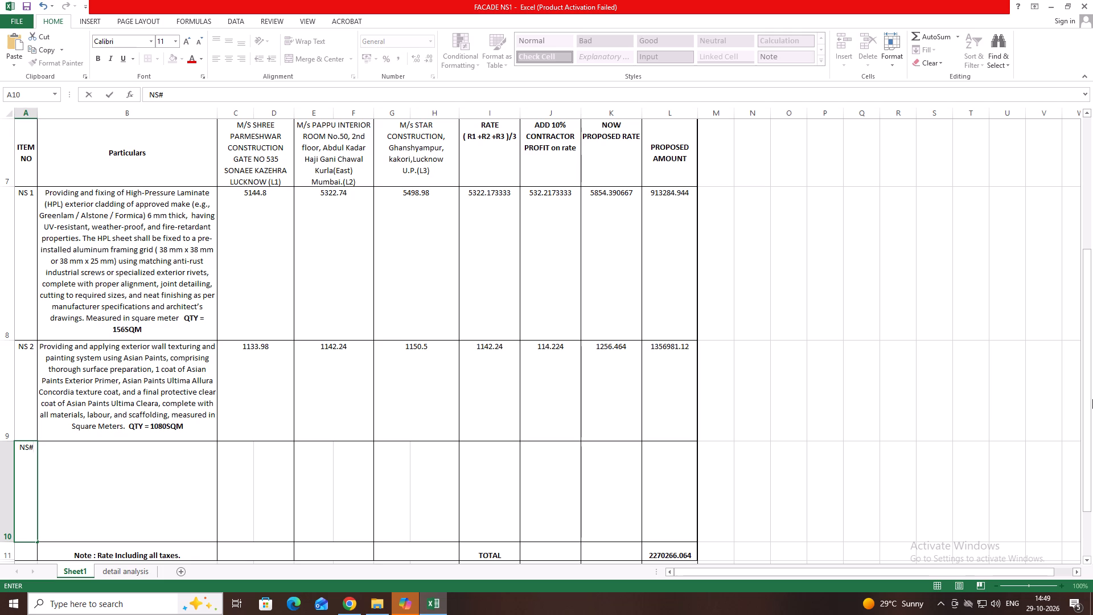
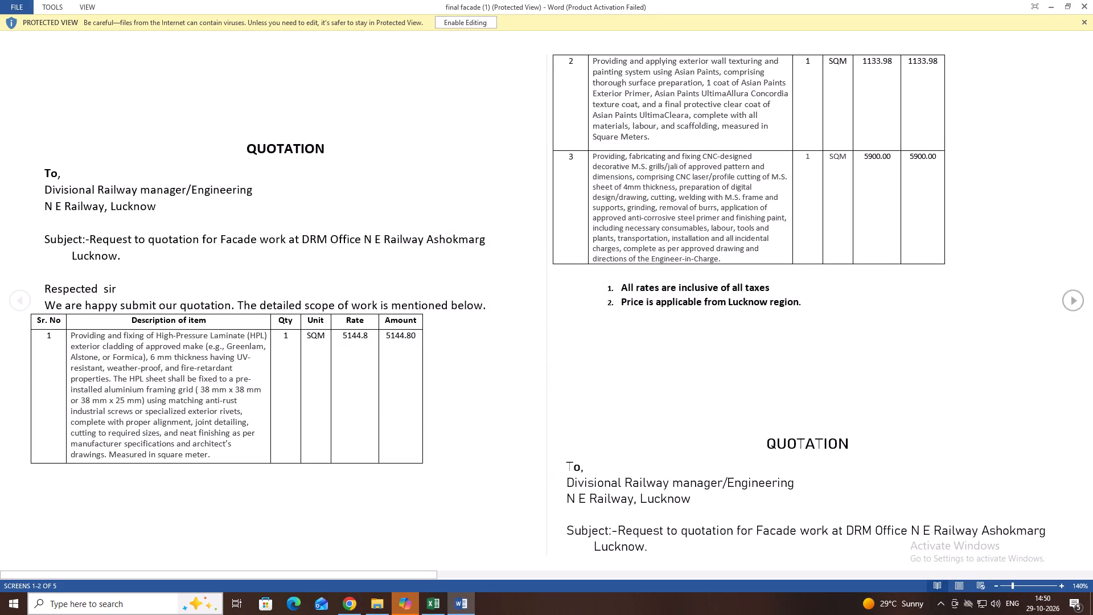
Enable editing of the protected final facade (1) quotation document in Word.
scroll(462, 207, up, 1)
click(463, 25)
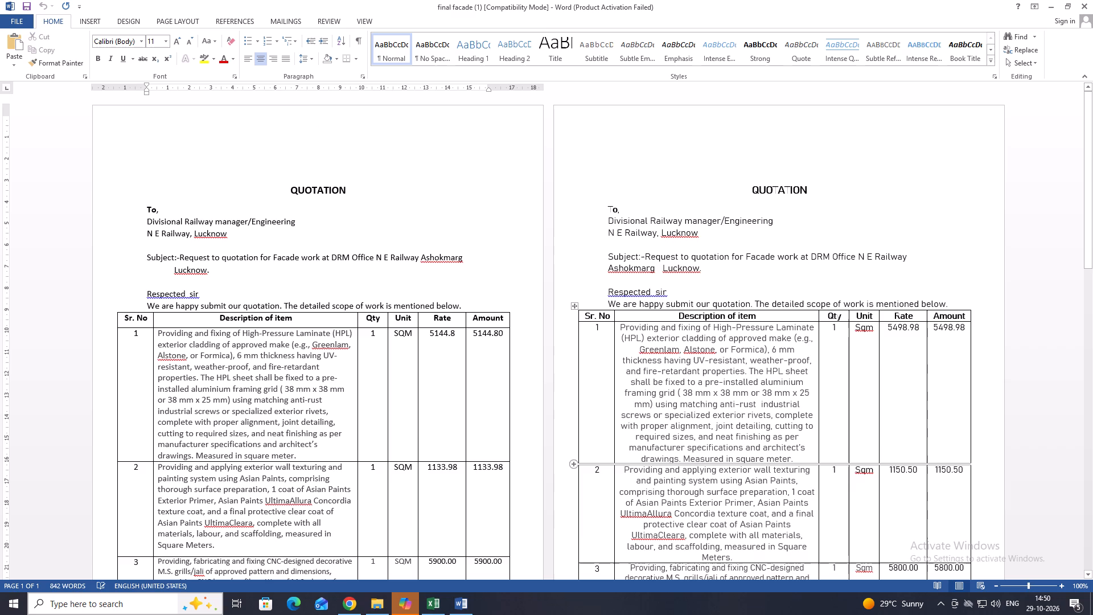
Copy item 1's HPL cladding description from the first quotation in final facade (1) into the NS 1 particulars of the FACADE NS1 workbook.
scroll(569, 454, down, 3)
scroll(561, 465, up, 5)
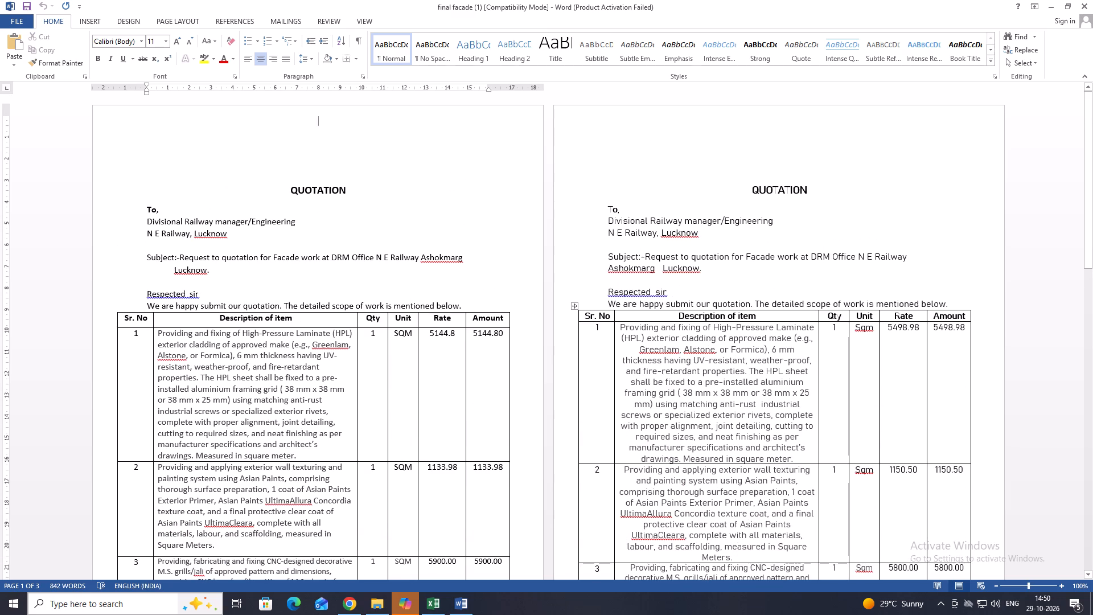
scroll(504, 440, down, 7)
scroll(309, 470, up, 3)
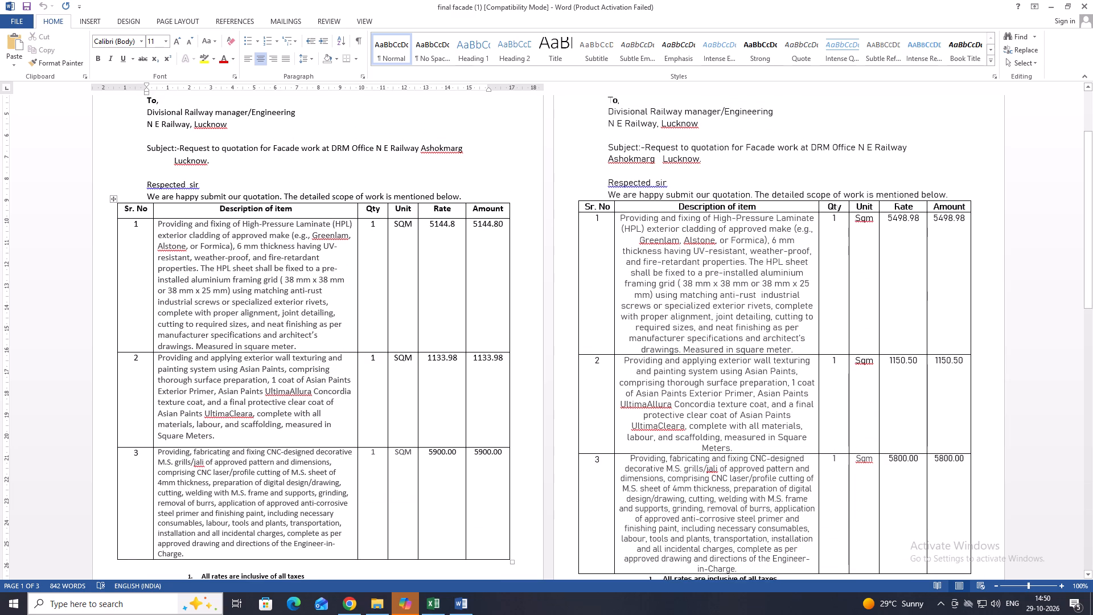
drag(158, 225, 269, 331)
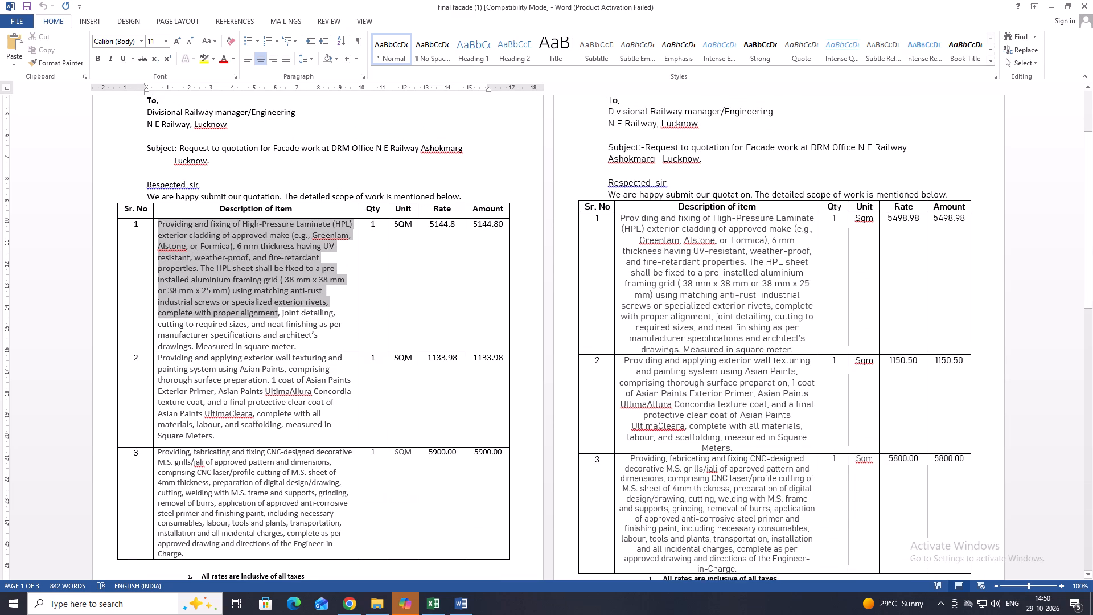
drag(269, 331, 290, 343)
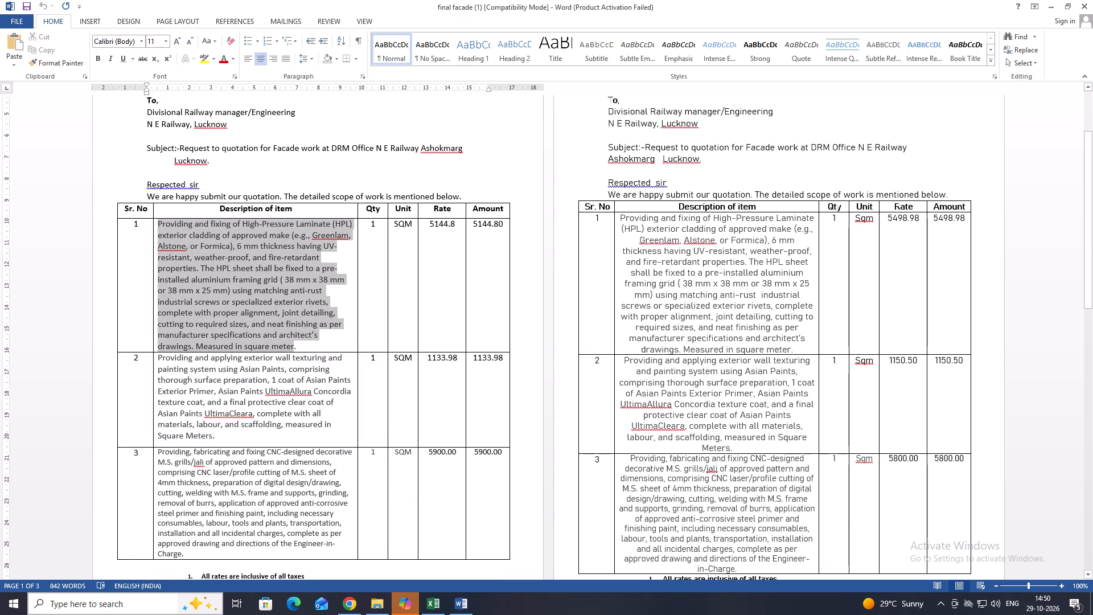
drag(290, 343, 291, 343)
key(ctrl+c)
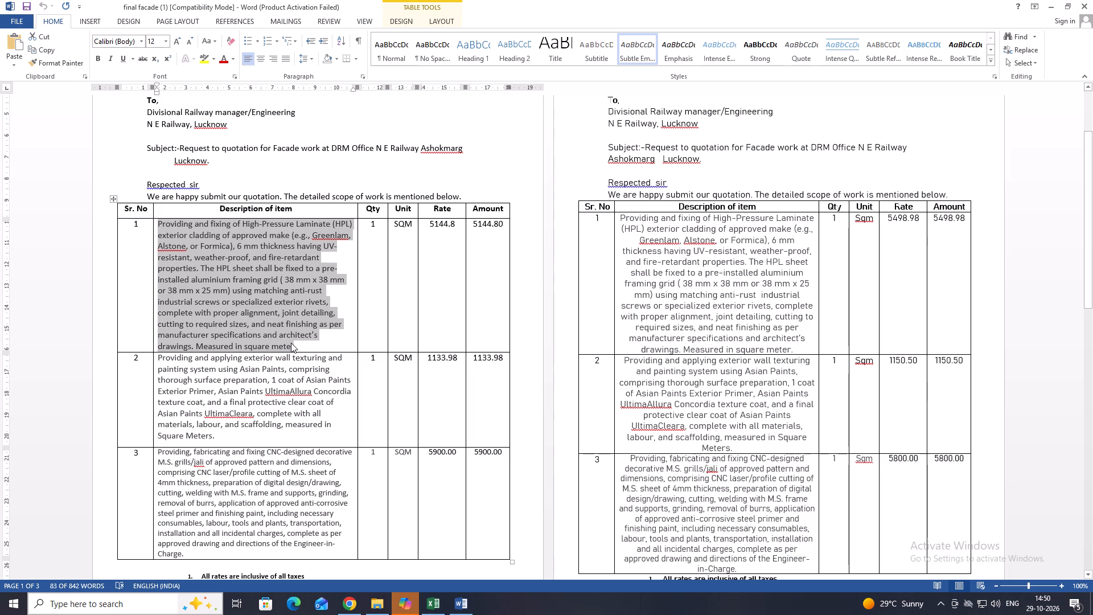
click(355, 607)
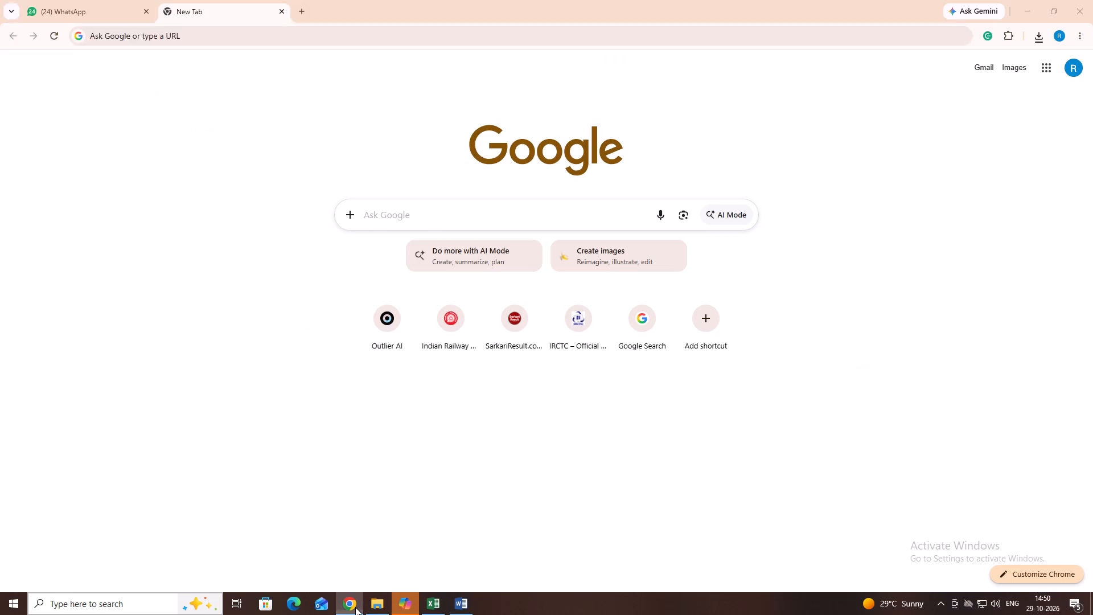
click(435, 598)
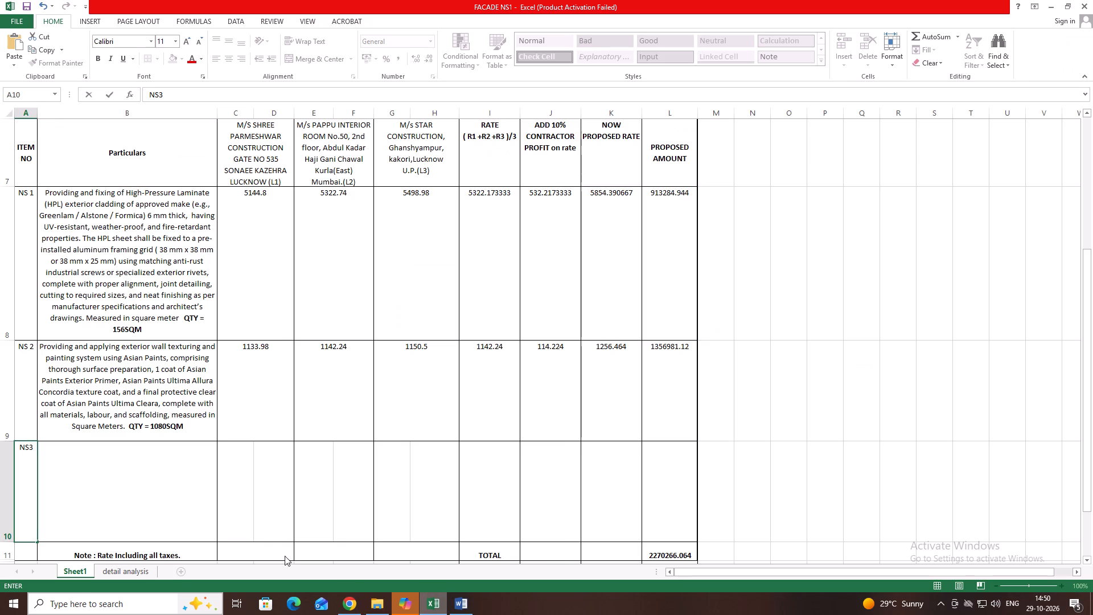
click(102, 287)
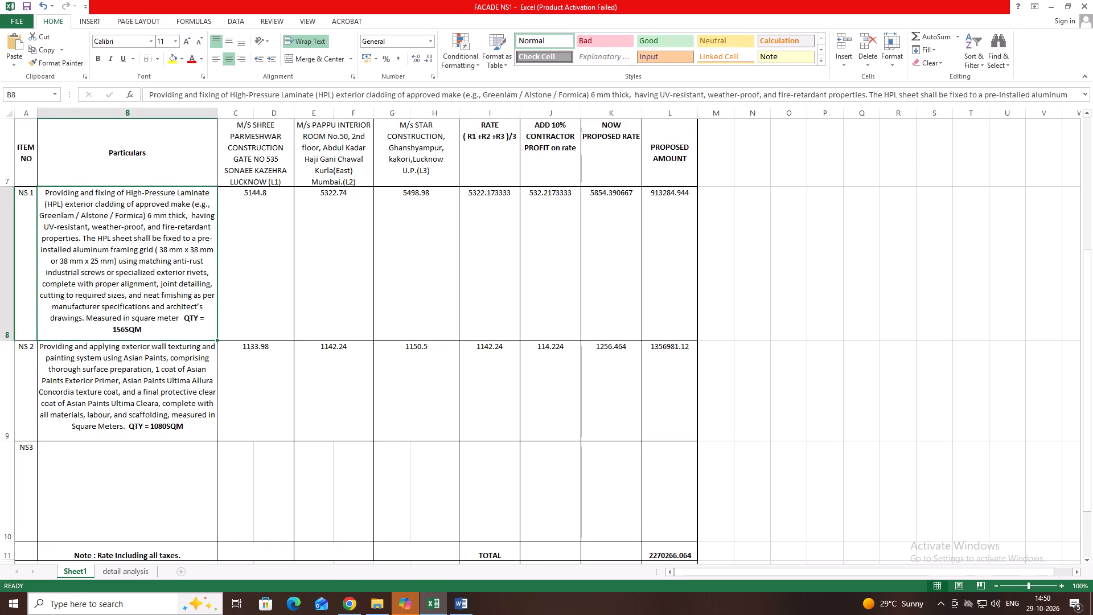
key(ctrl+v)
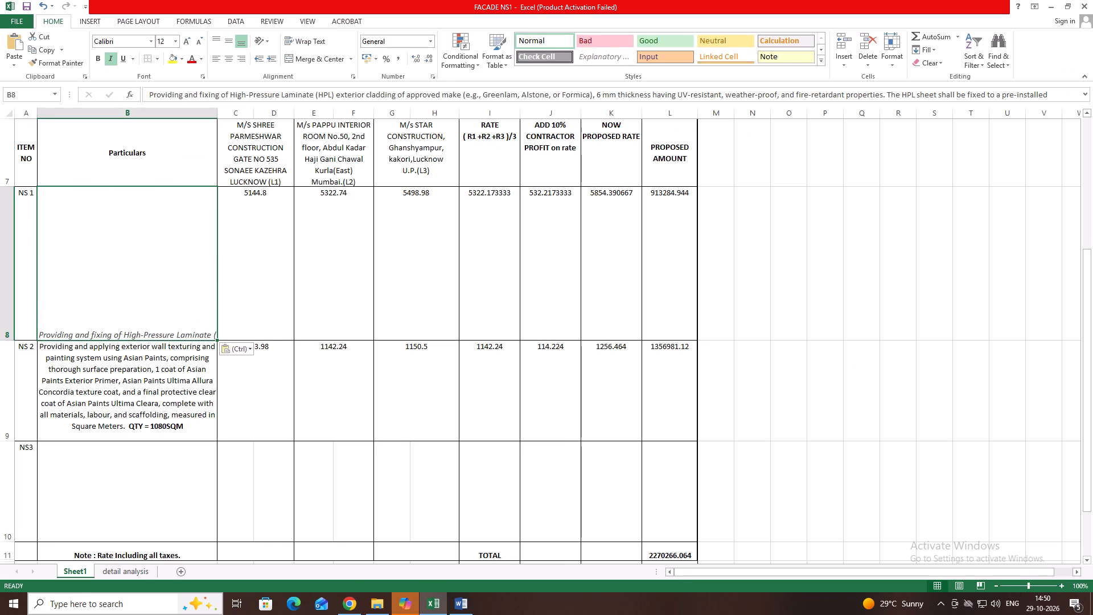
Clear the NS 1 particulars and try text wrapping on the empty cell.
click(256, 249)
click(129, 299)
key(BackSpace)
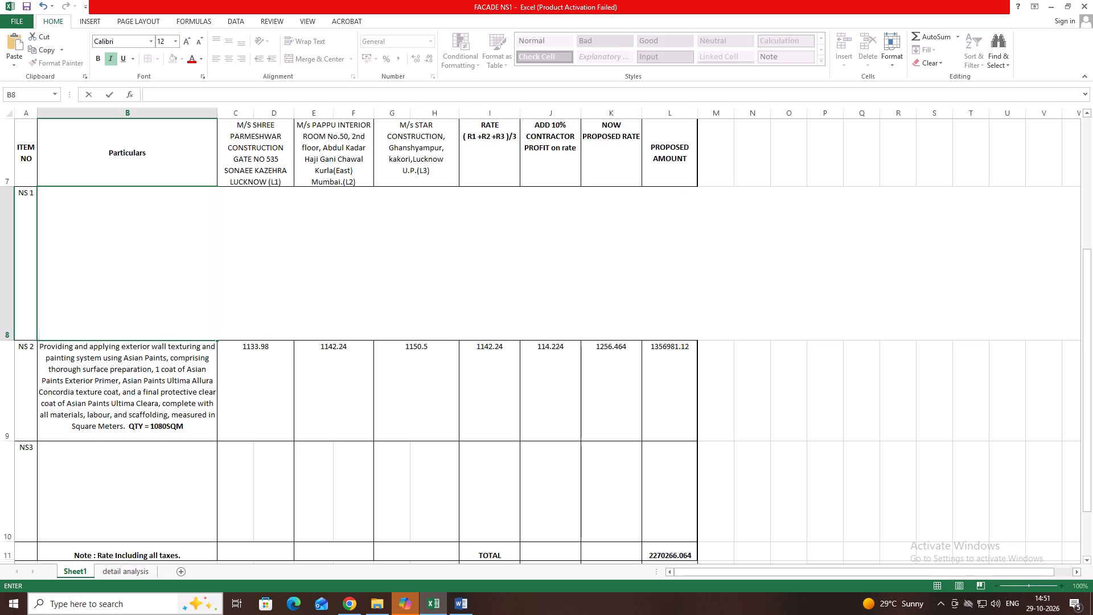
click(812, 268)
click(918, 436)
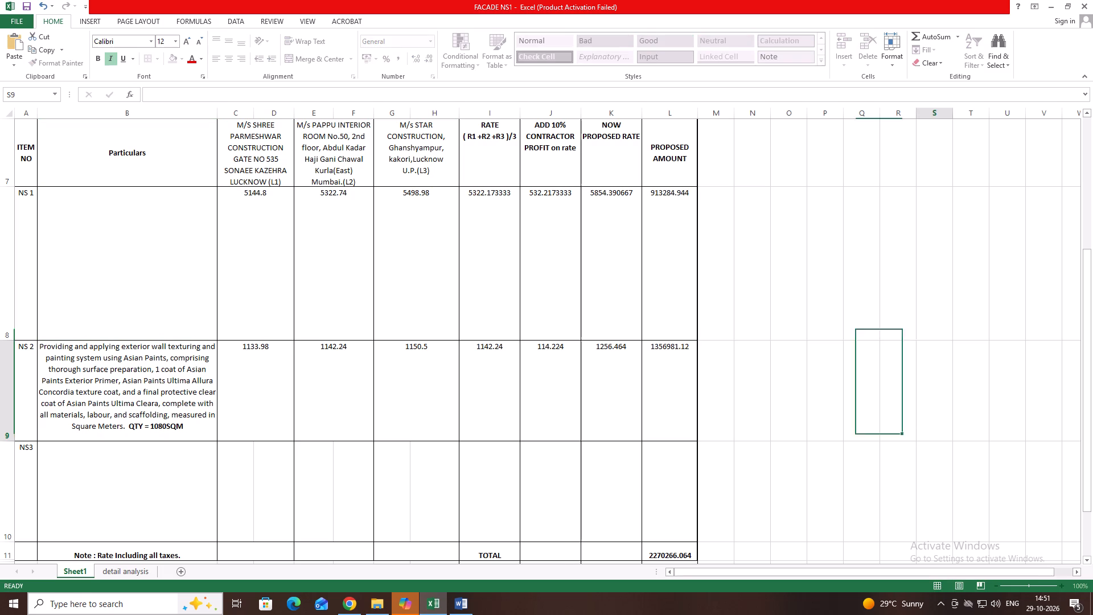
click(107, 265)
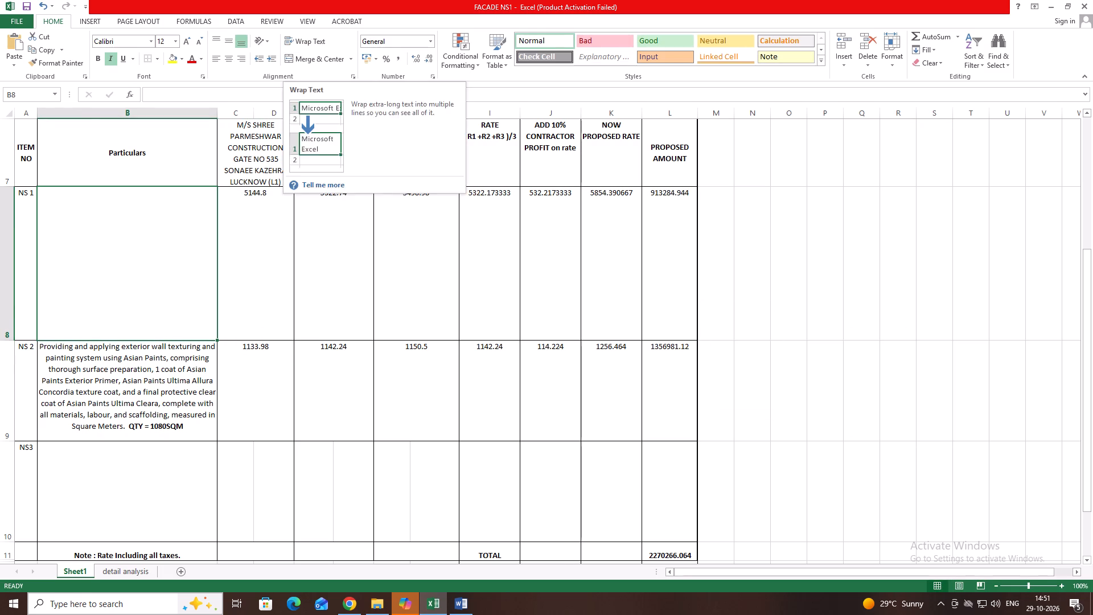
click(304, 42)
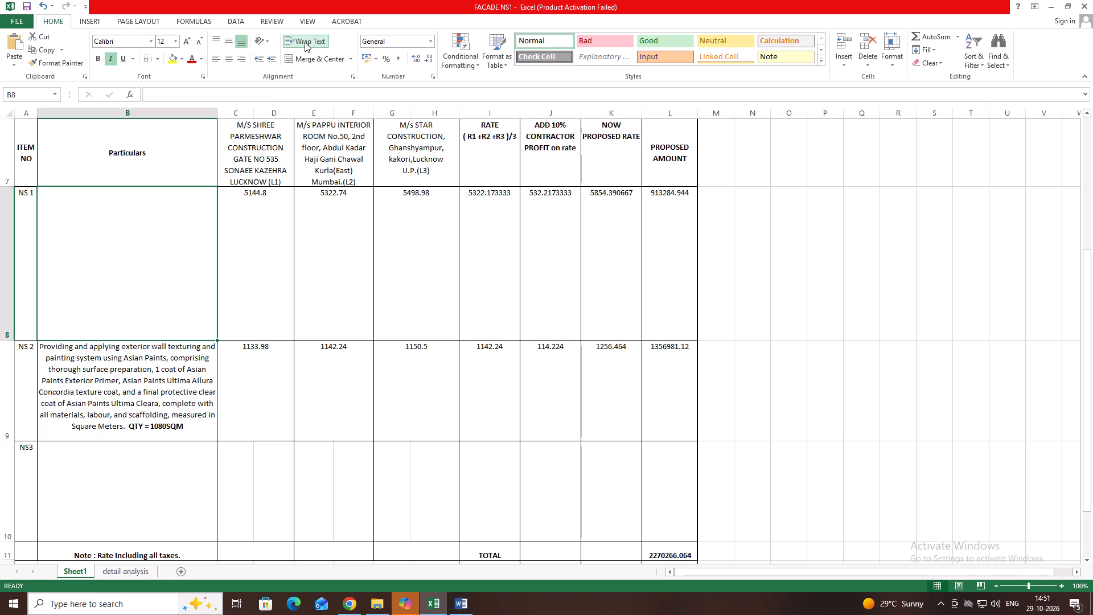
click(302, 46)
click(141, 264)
Paste the copied HPL cladding description into the NS 1 particulars again, undoing any stray characters entered in the cell.
key(ctrl+v)
key(ctrl+v)
key(ctrl+v)
key(ctrl+v)
key(ctrl+v)
key(ctrl+v)
key(ctrl+v)
key(ctrl+v)
key(ctrl+v)
key(ctrl+v)
key(ctrl+v)
key(ctrl+v)
key(ctrl+v)
key(ctrl+v)
key(ctrl+v)
key(ctrl+v)
key(ctrl+v)
key(ctrl+v)
key(ctrl+v)
key(ctrl+v)
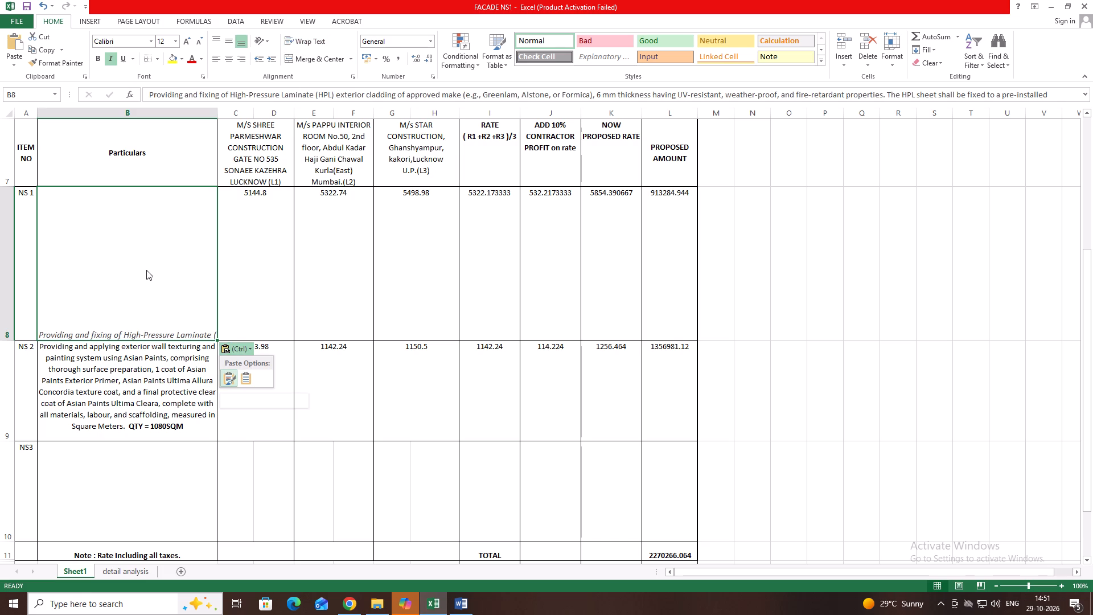
click(445, 307)
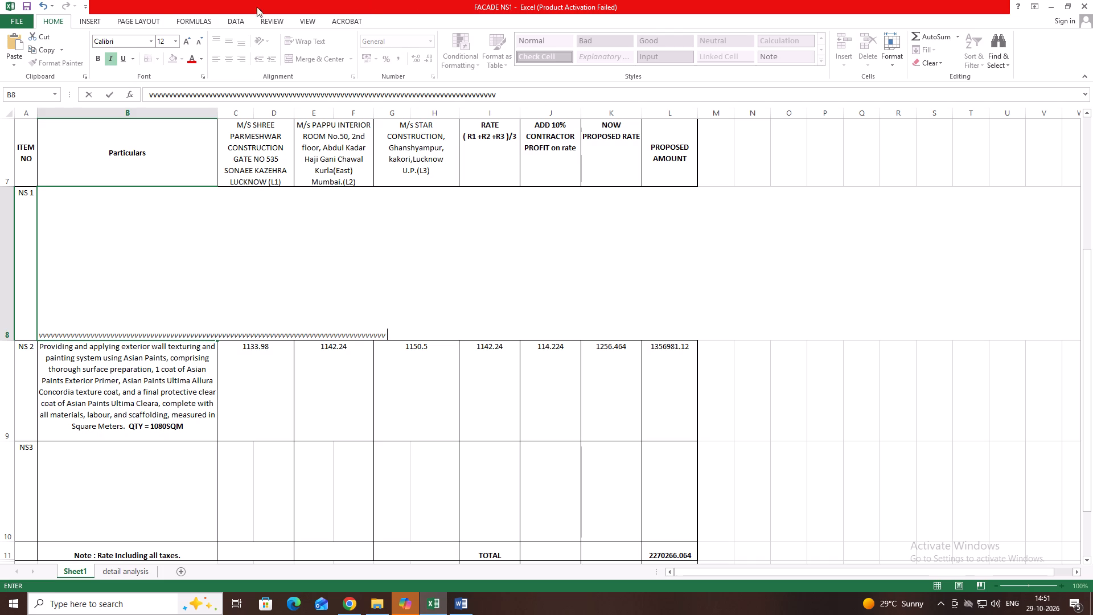
click(40, 5)
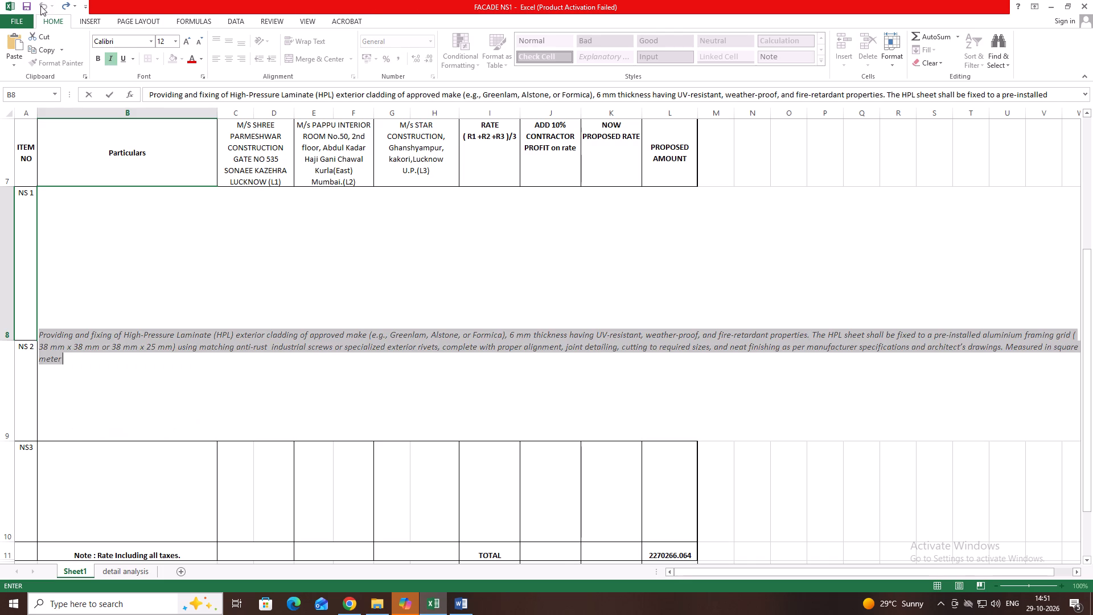
click(985, 514)
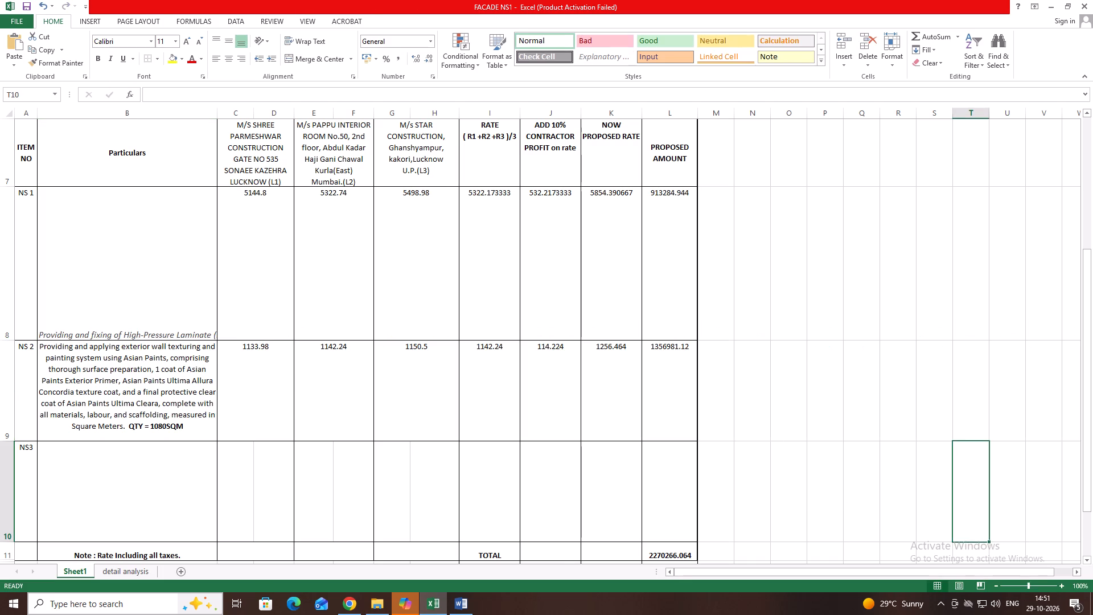
Wrap the NS 1 description within its cell and make row 8 slightly taller.
click(120, 253)
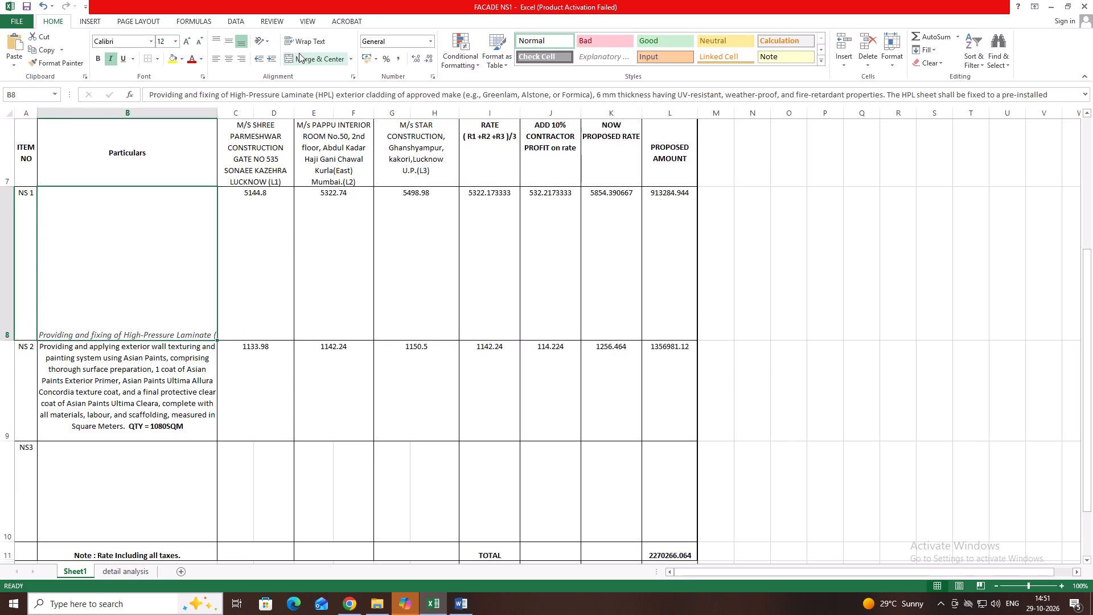
click(297, 40)
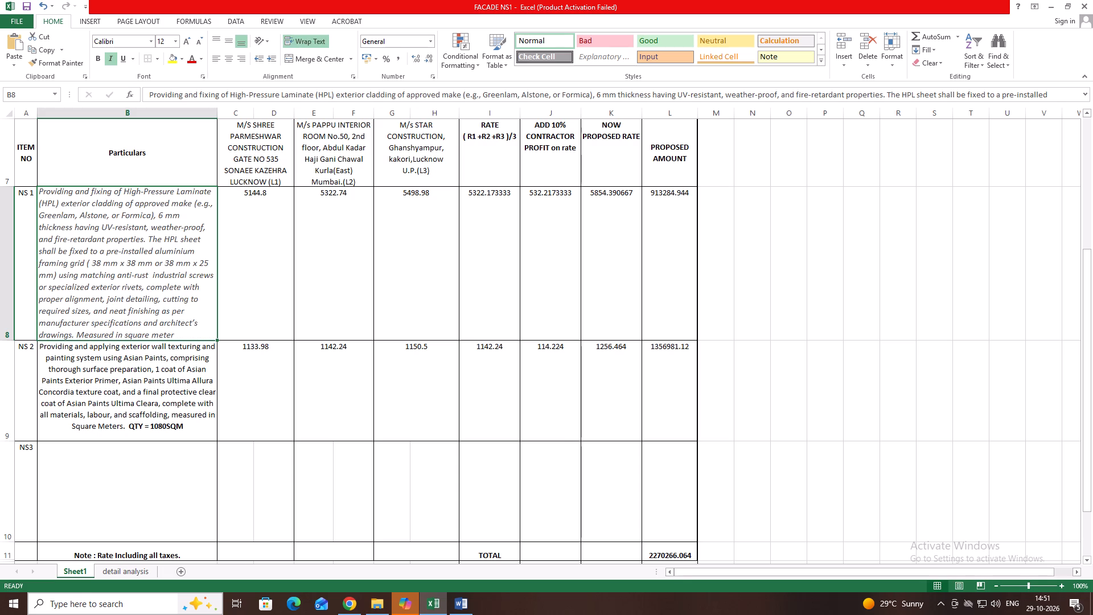
click(36, 340)
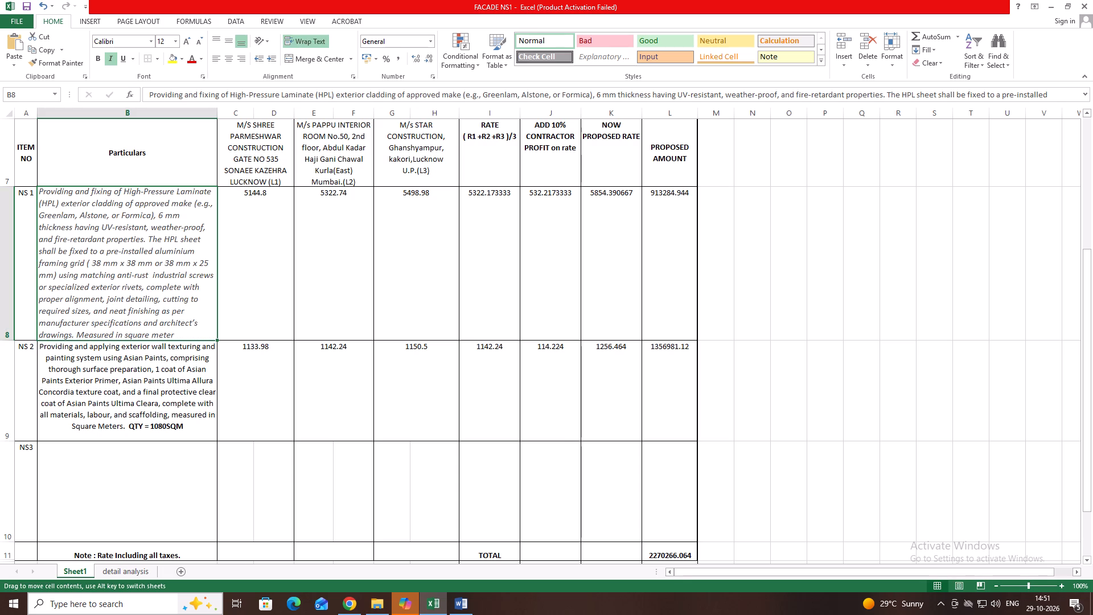
drag(11, 341, 10, 347)
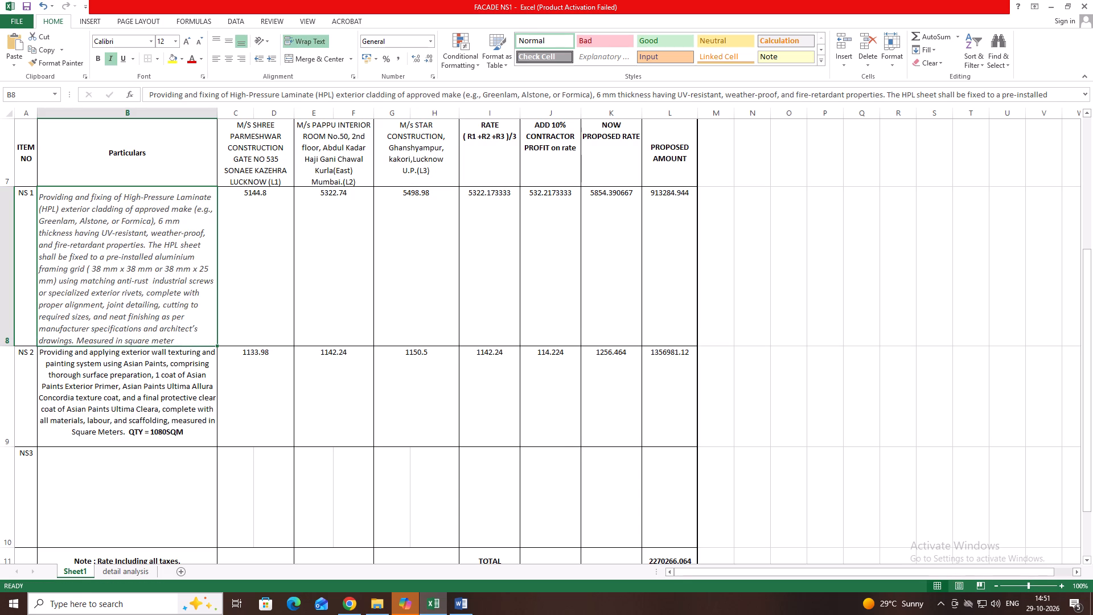
click(151, 312)
click(285, 298)
Replace the NS 2 particulars with item 2's exterior wall texturing and painting description copied from the first Word quotation.
click(173, 392)
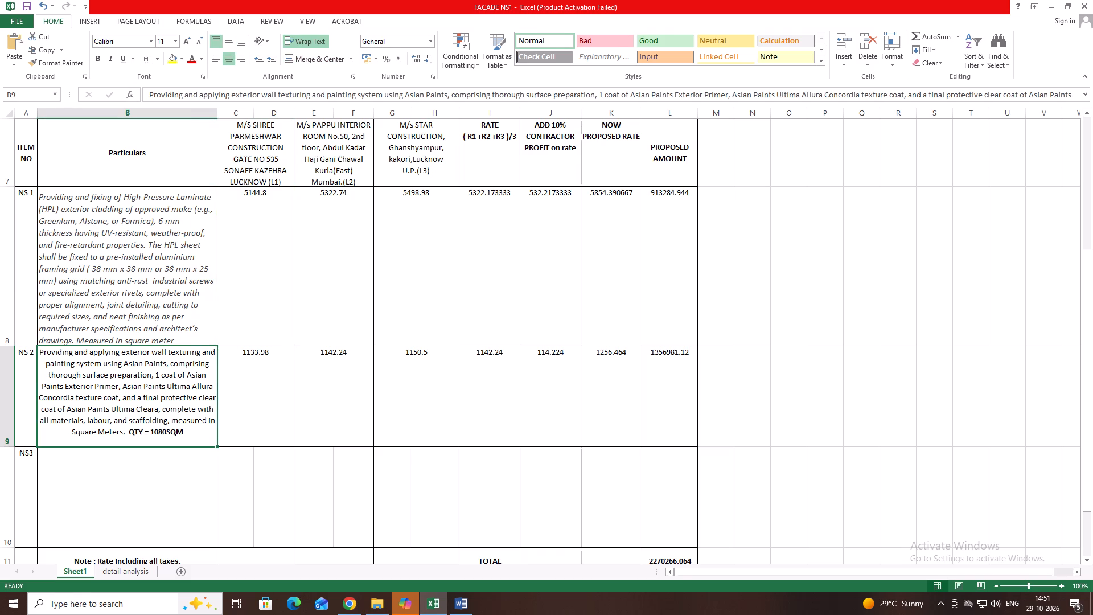
key(BackSpace)
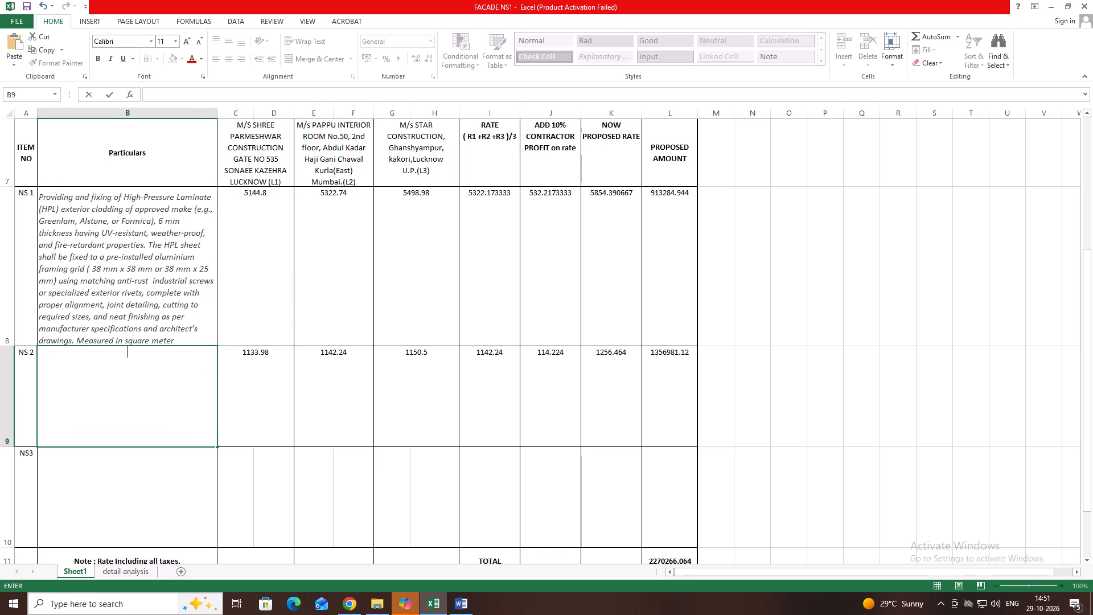
click(433, 602)
click(433, 602)
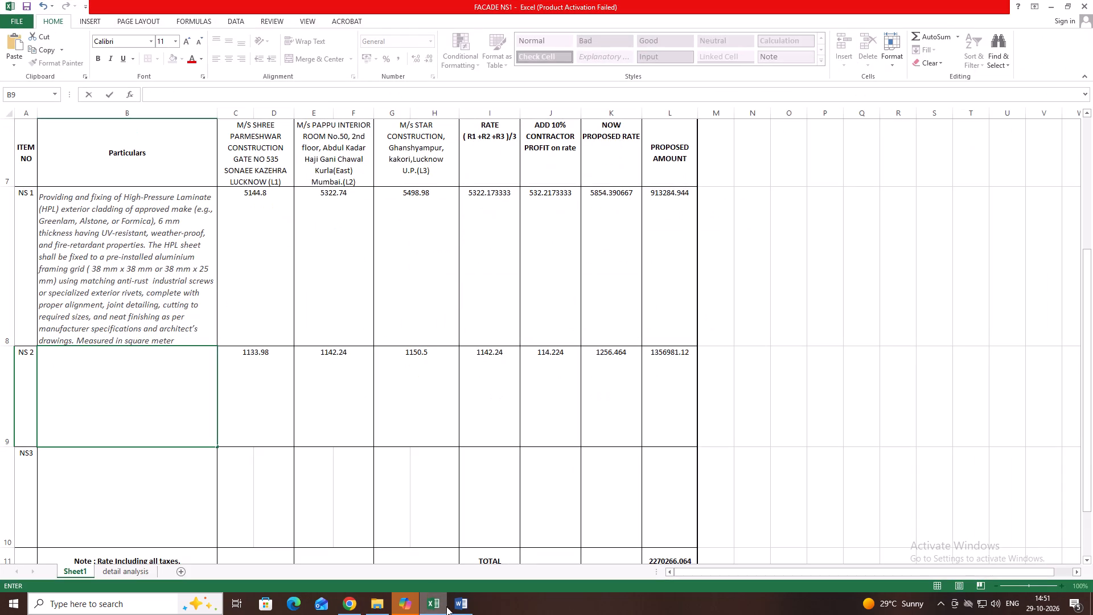
click(452, 607)
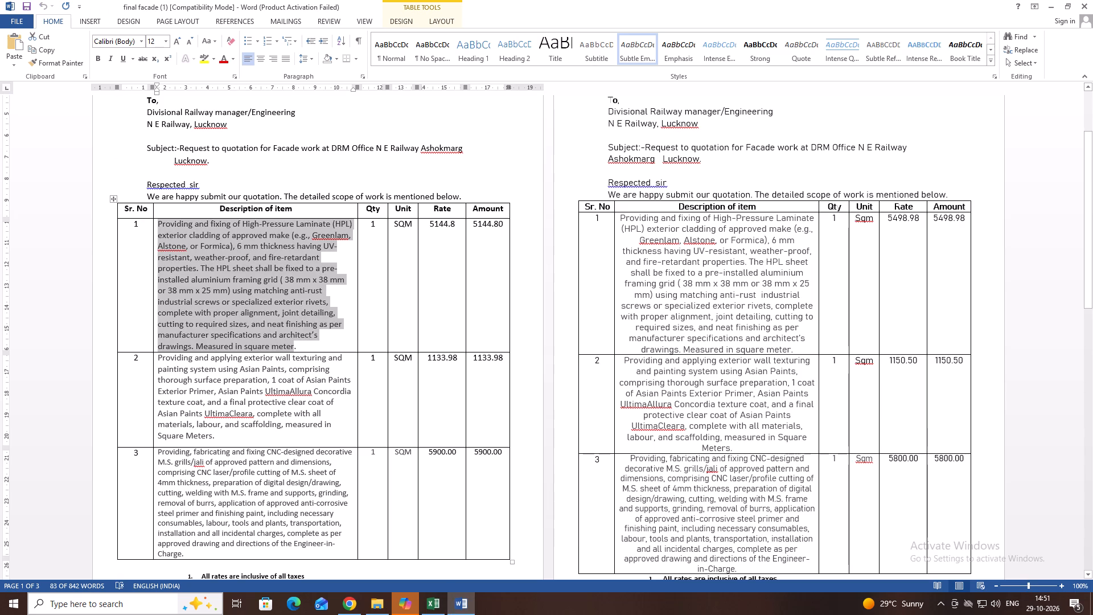
click(270, 366)
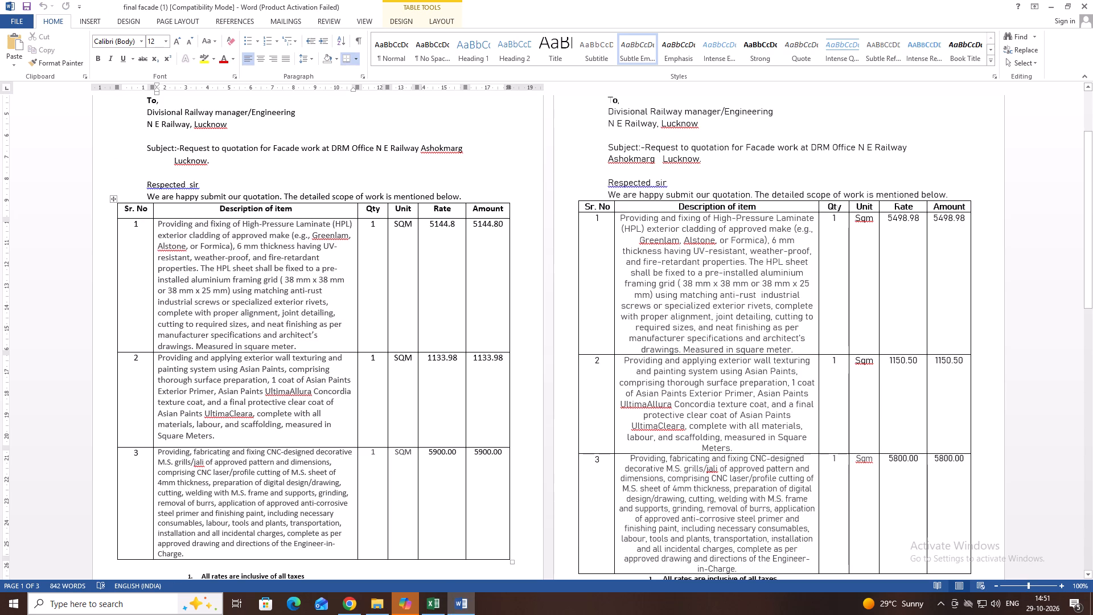
drag(158, 359, 346, 441)
key(ctrl+c)
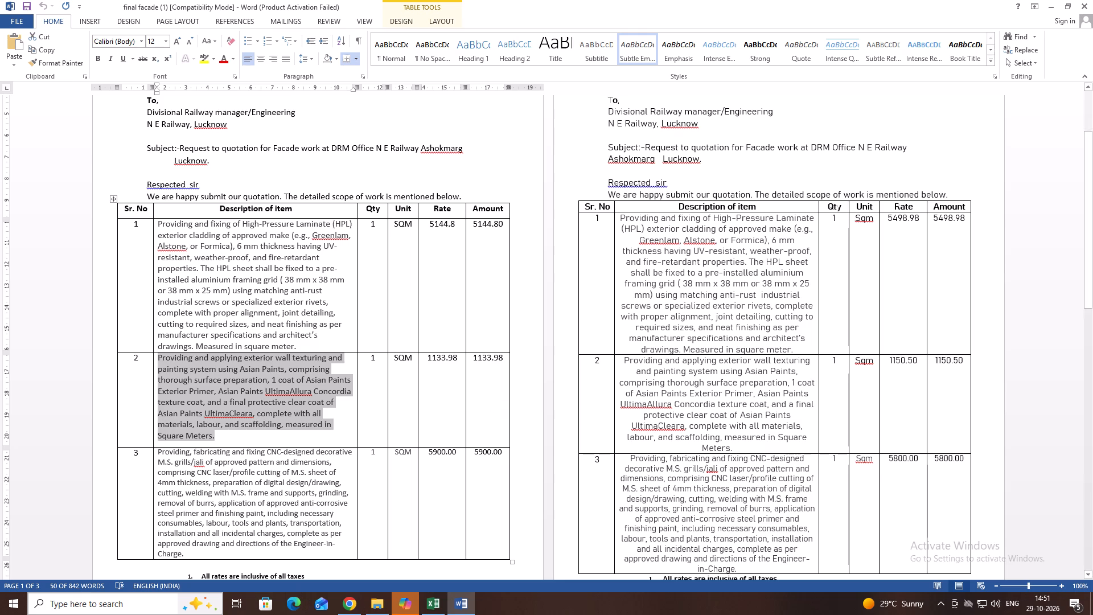
click(351, 604)
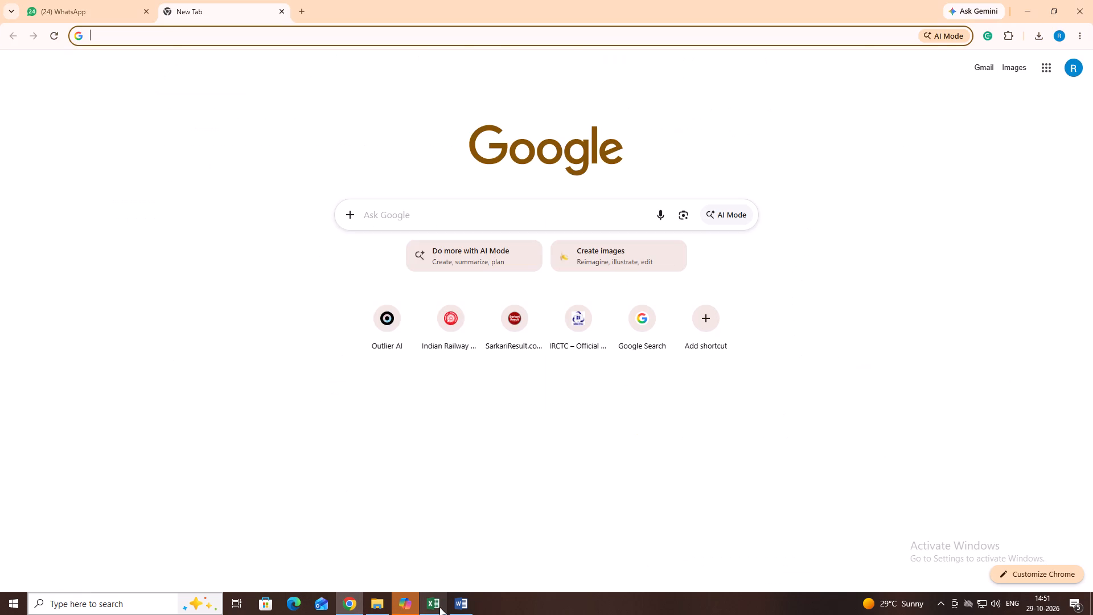
click(439, 606)
key(ctrl+v)
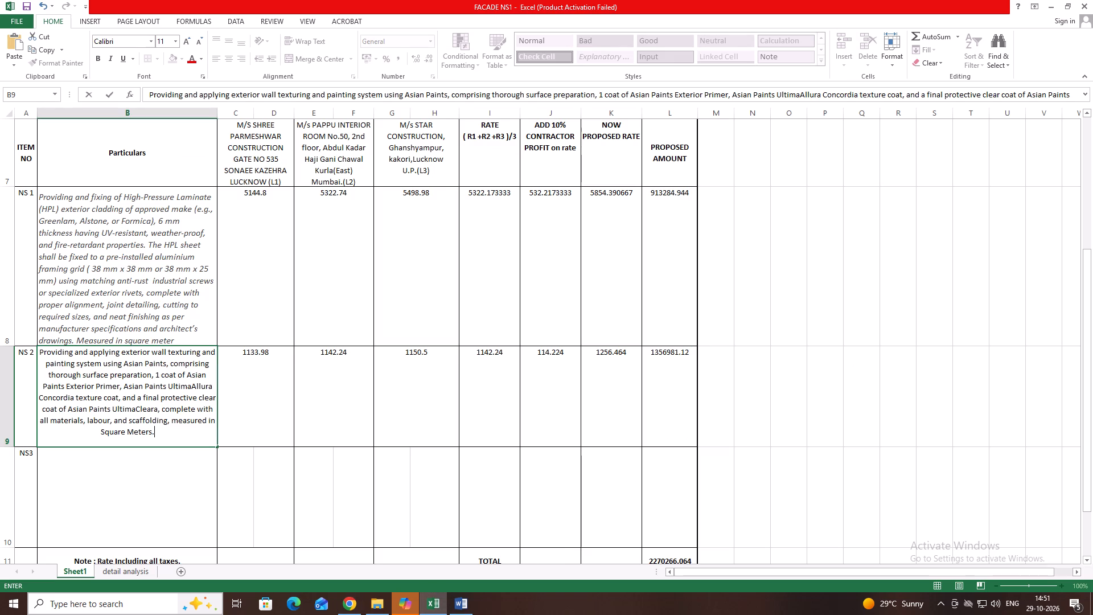
Fill the NS3 particulars with item 3's CNC-designed decorative M.S. grill description copied from the first Word quotation.
click(69, 477)
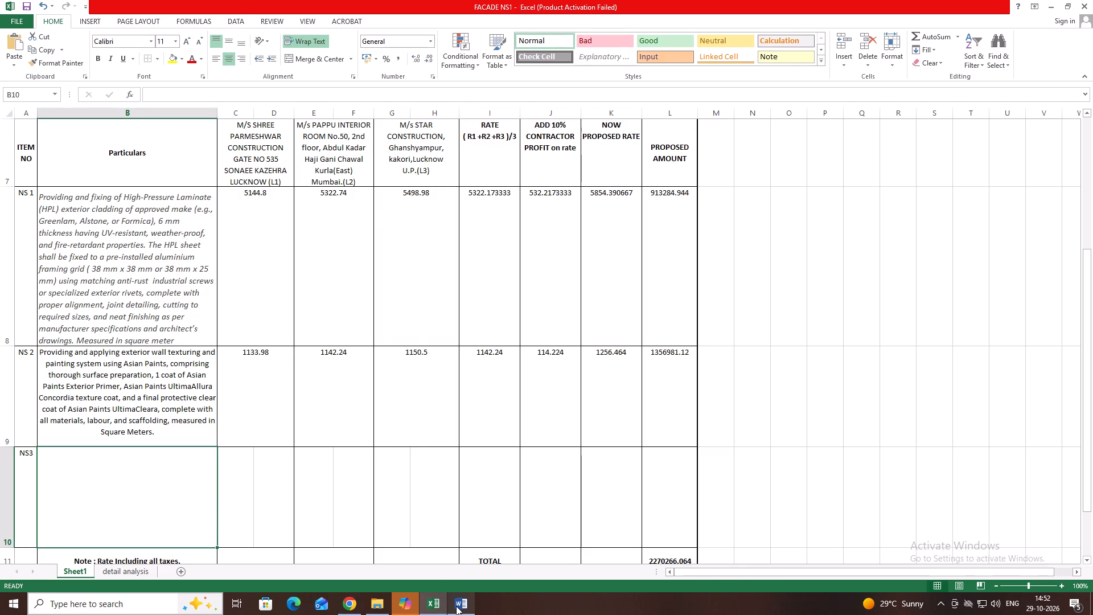
click(456, 606)
drag(159, 454, 334, 553)
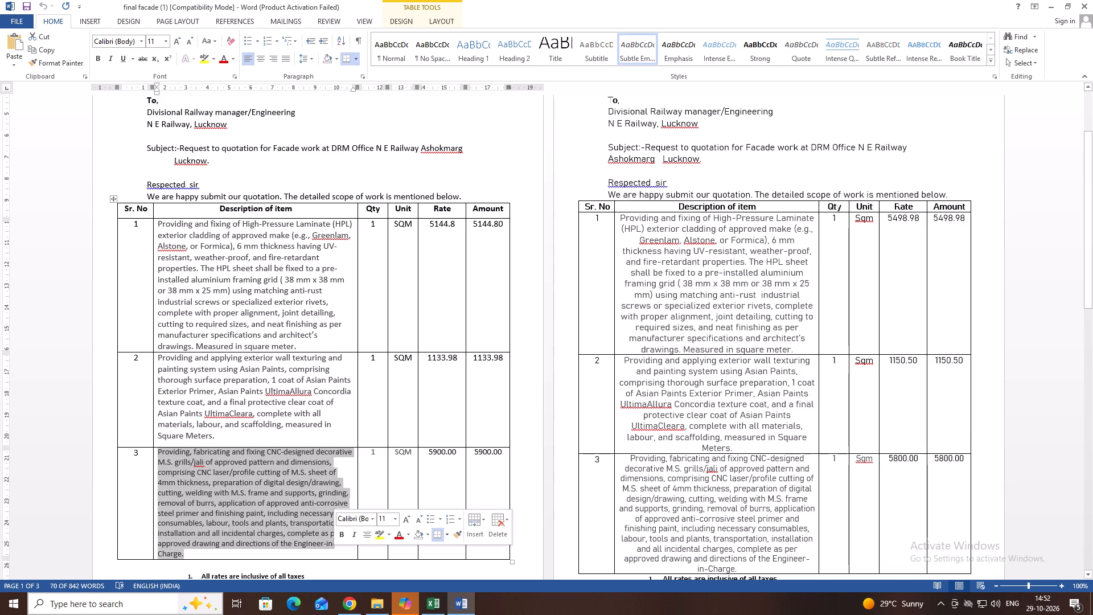
key(ctrl+c)
click(433, 601)
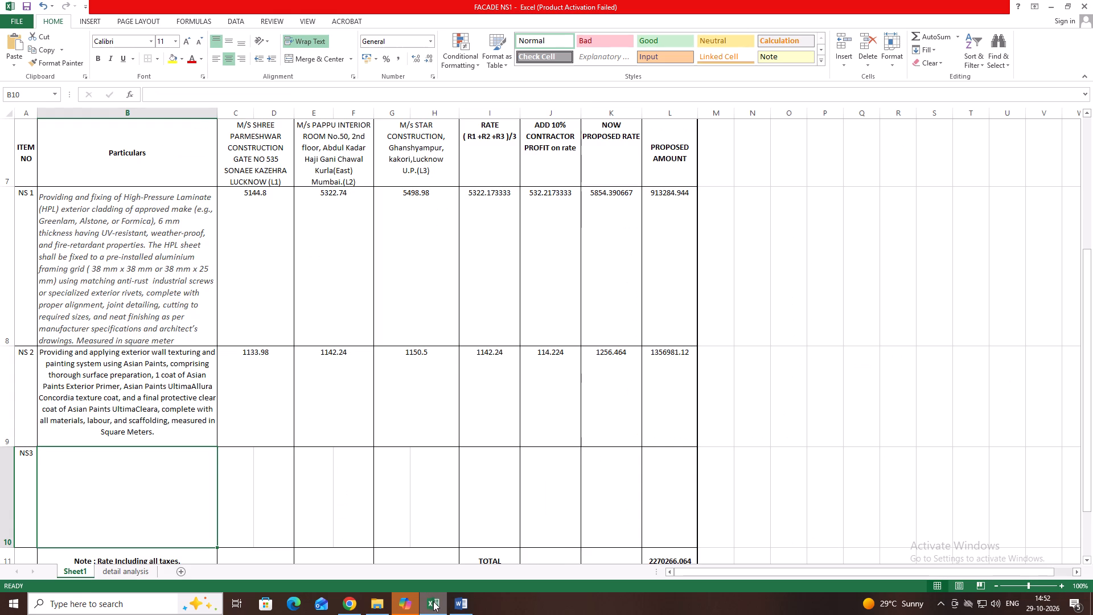
key(ctrl+v)
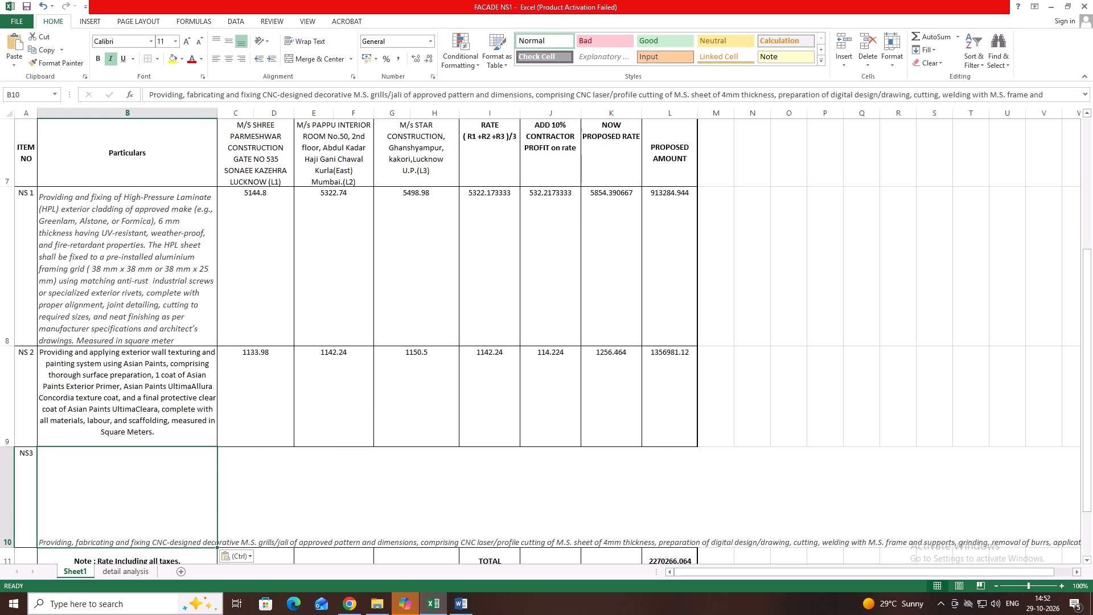
Wrap the NS3 description within its cell and make row 10 taller to fit the text.
click(348, 504)
click(171, 503)
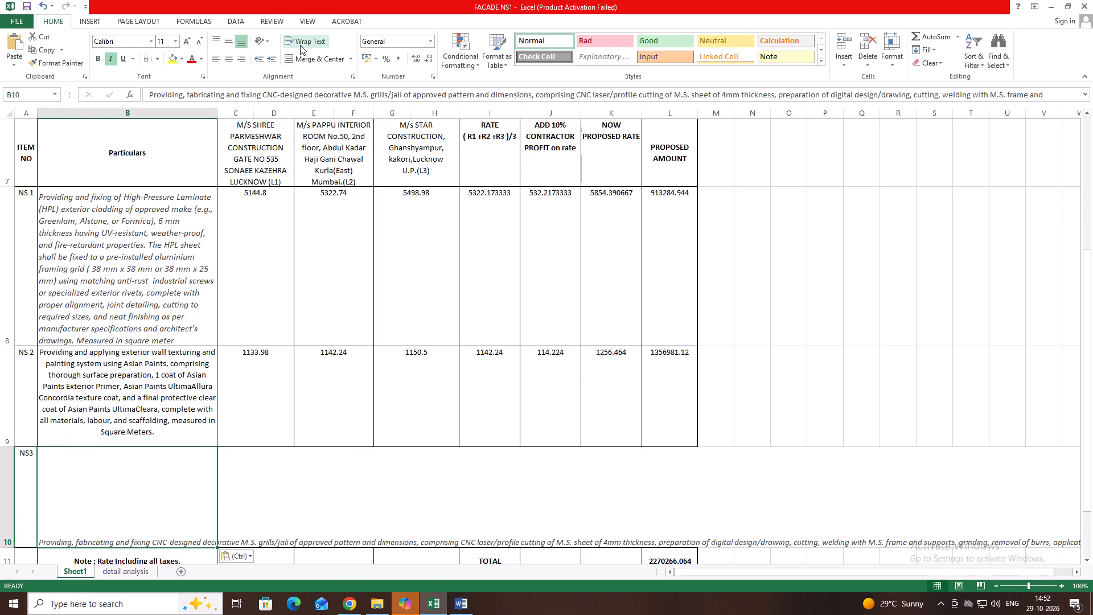
click(300, 45)
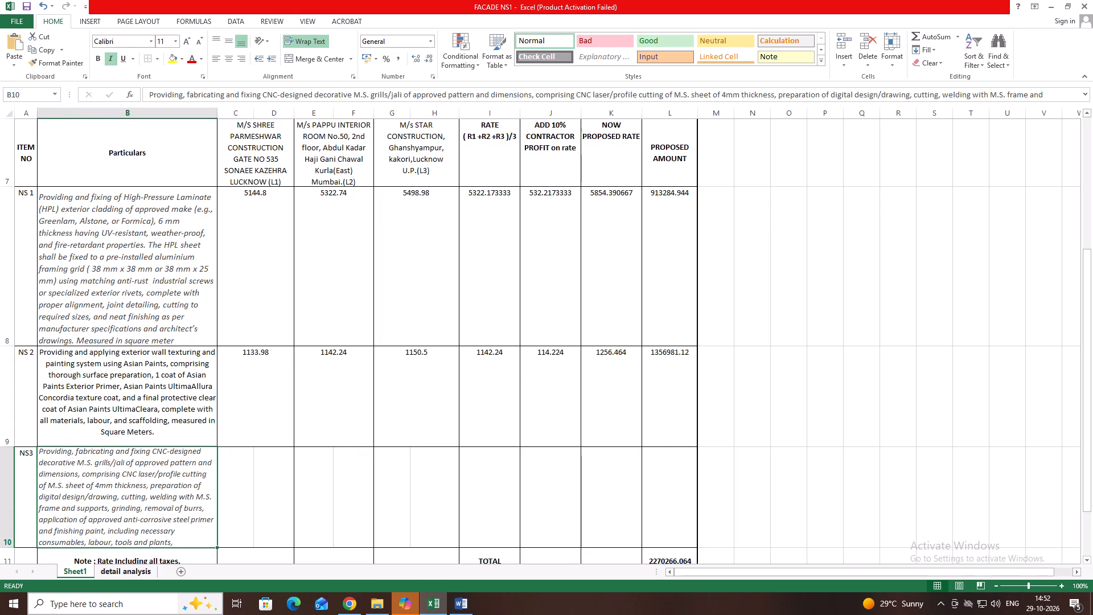
drag(12, 548, 9, 567)
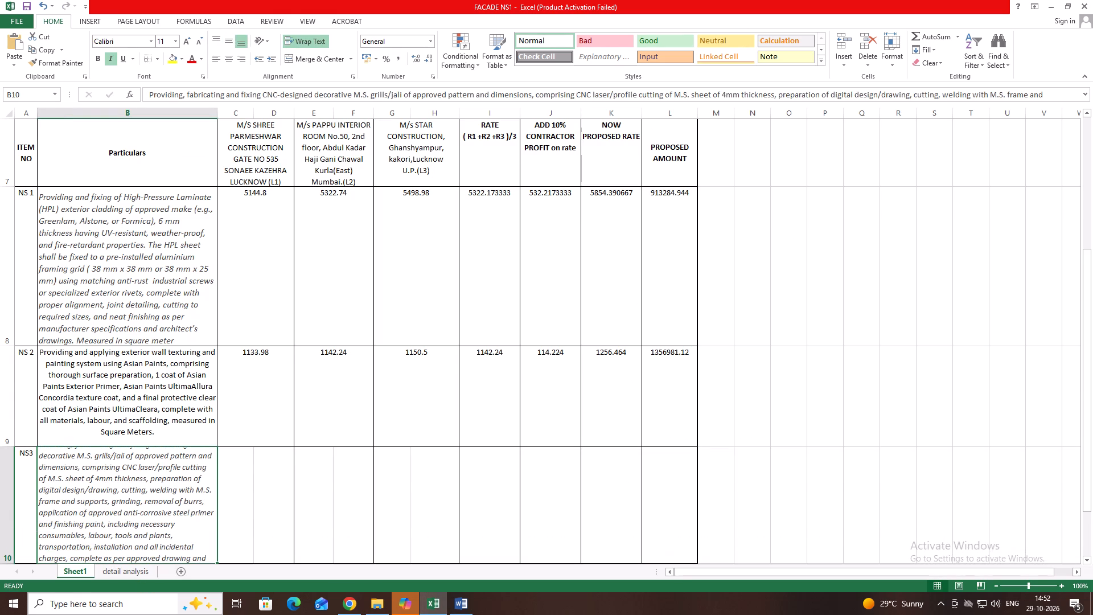
scroll(124, 454, down, 3)
scroll(124, 454, up, 2)
scroll(124, 454, down, 1)
scroll(124, 454, up, 1)
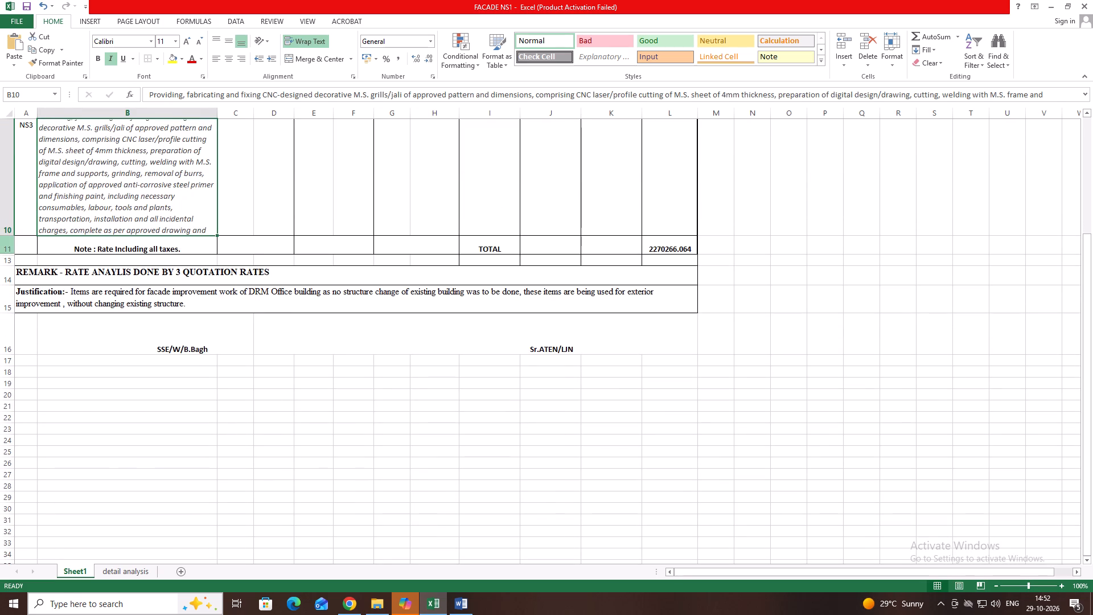
drag(10, 235, 9, 241)
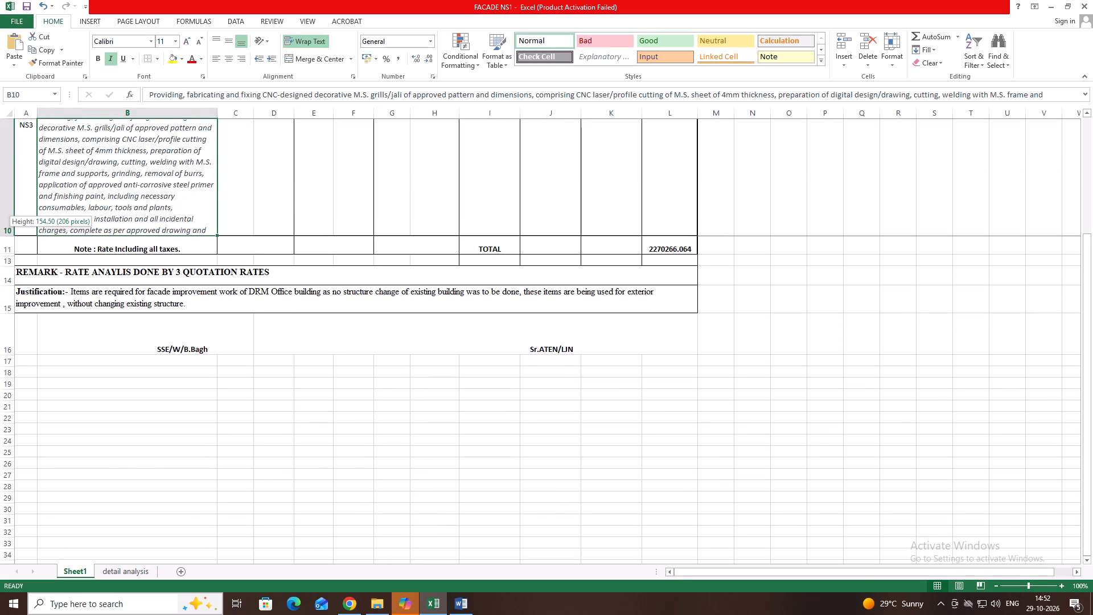
drag(9, 241, 7, 250)
scroll(192, 268, up, 2)
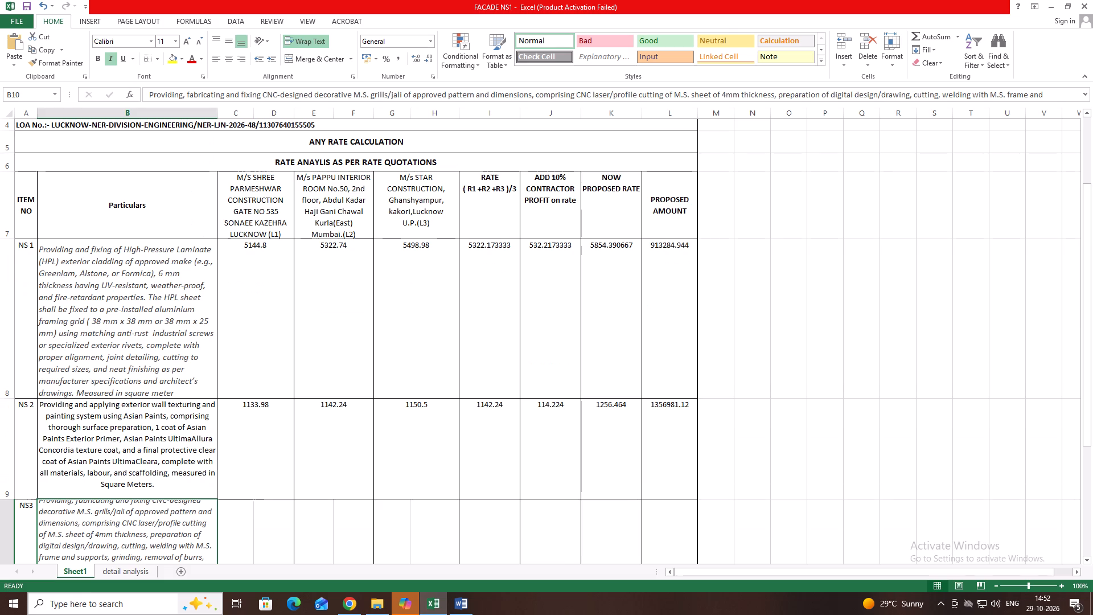
Append a full stop and "Qty 156 SQM" to the end of the NS 1 description.
click(150, 338)
click(271, 307)
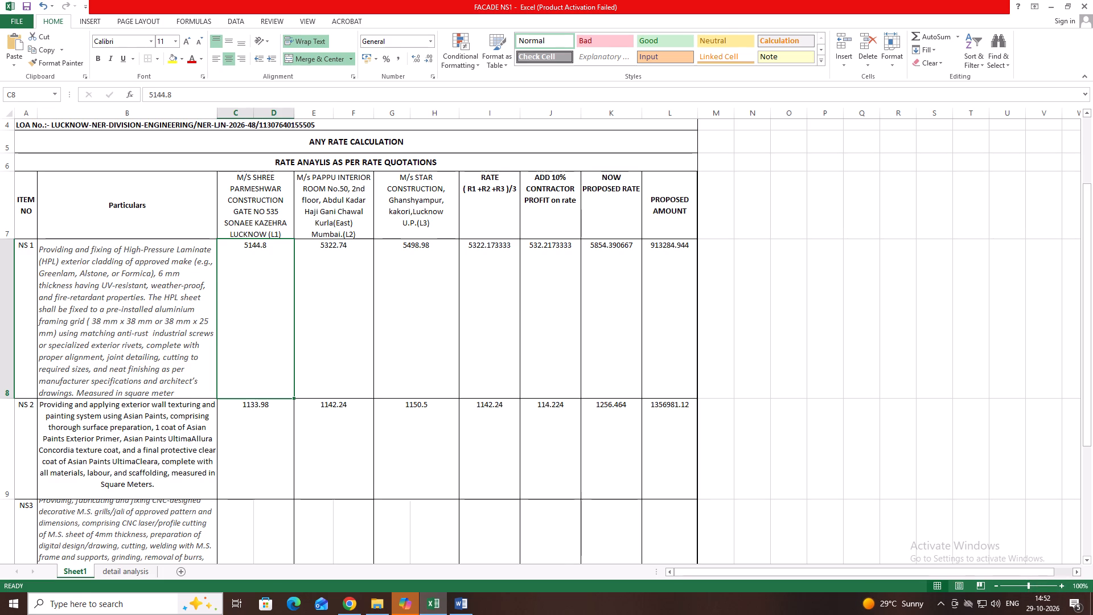
double_click(186, 393)
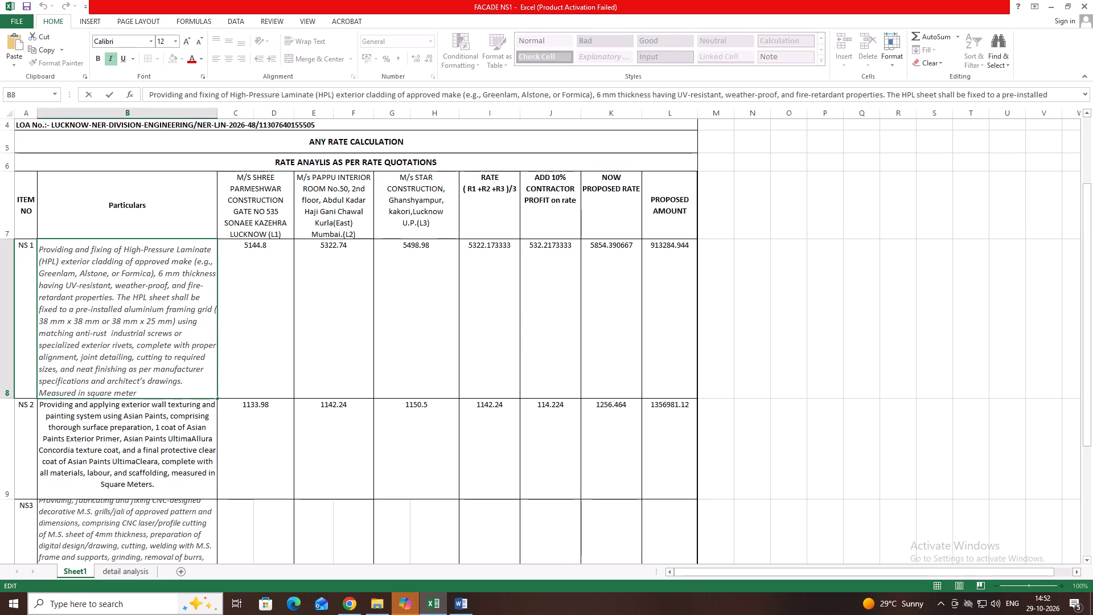
text(Qty)
key(space)
key(BackSpace)
key(BackSpace)
key(BackSpace)
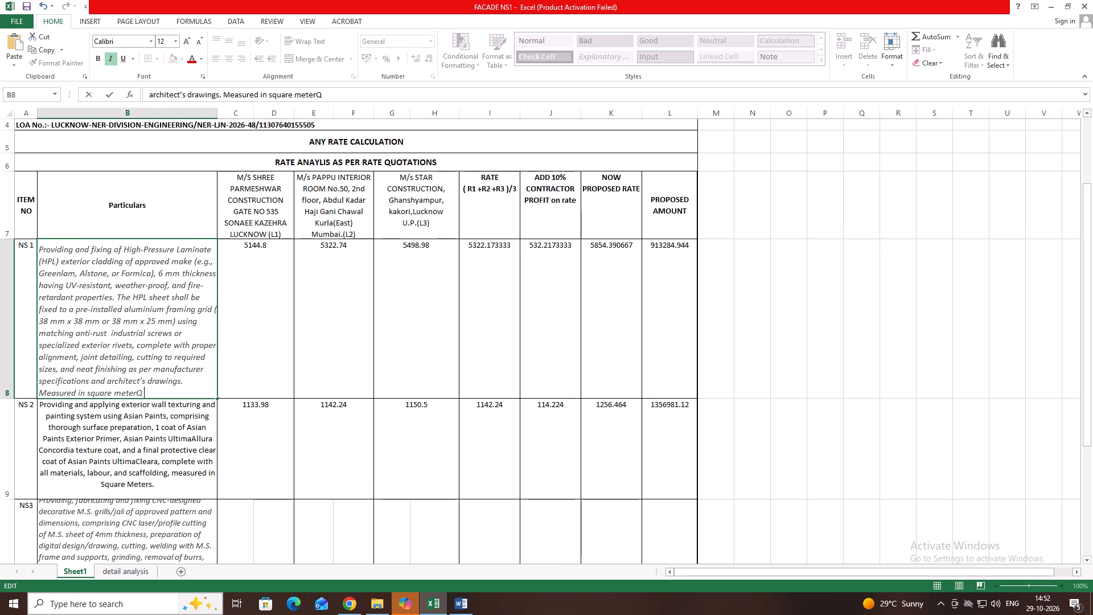
key(BackSpace)
key(space)
key(BackSpace)
text(.)
key(space)
text(Qty)
key(space)
text(156)
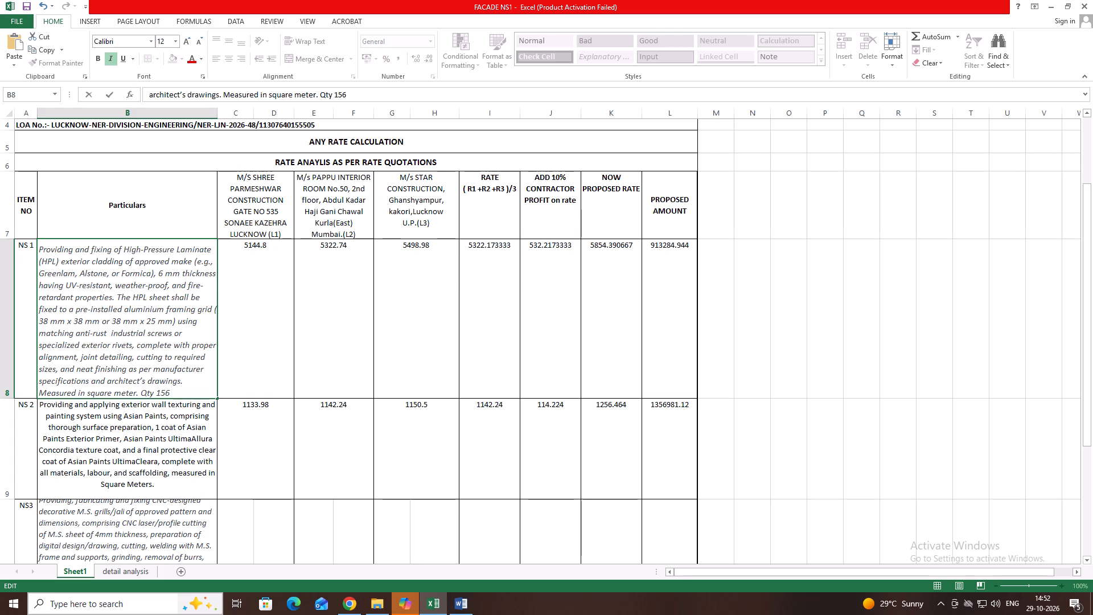
key(space)
text(SQ)
key(shift+m)
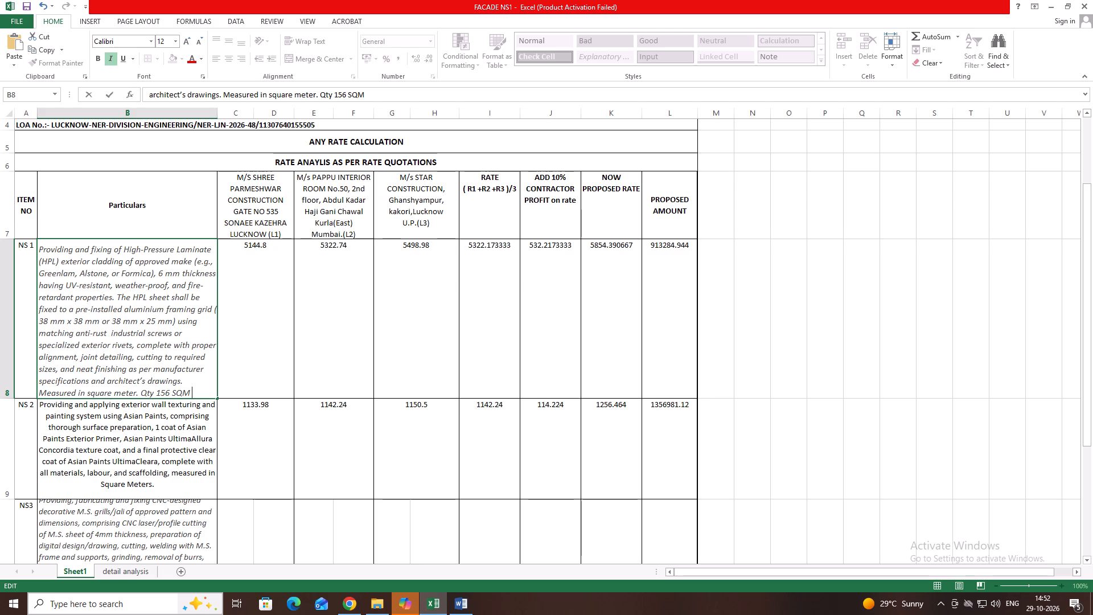
Append "QTY 1080SQM" to the end of the NS 2 description, separated by a space.
double_click(169, 483)
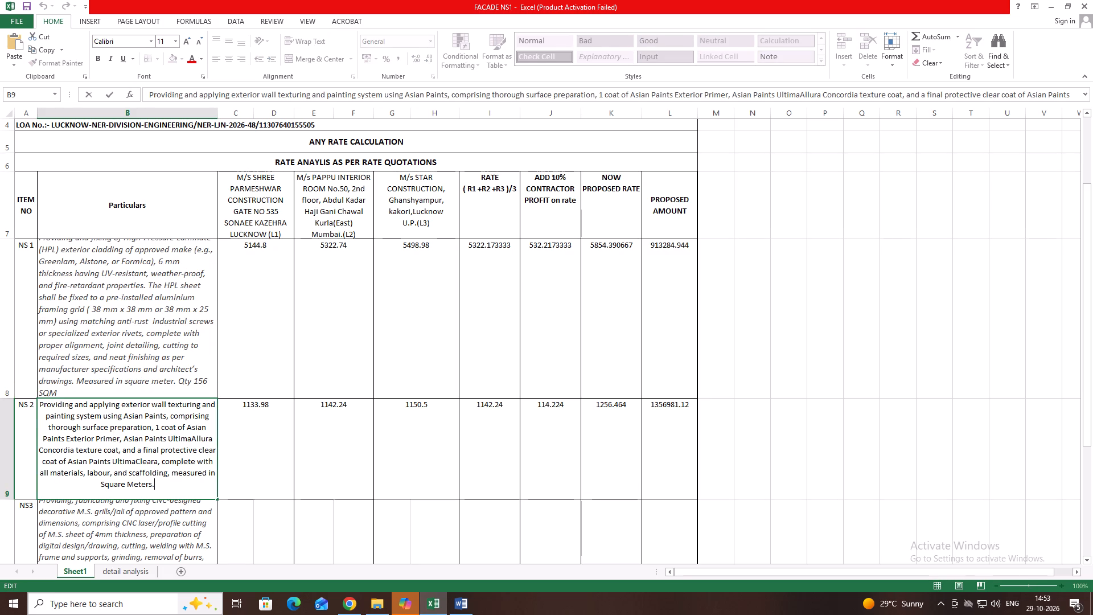
key(1)
key(0)
key(8)
key(0)
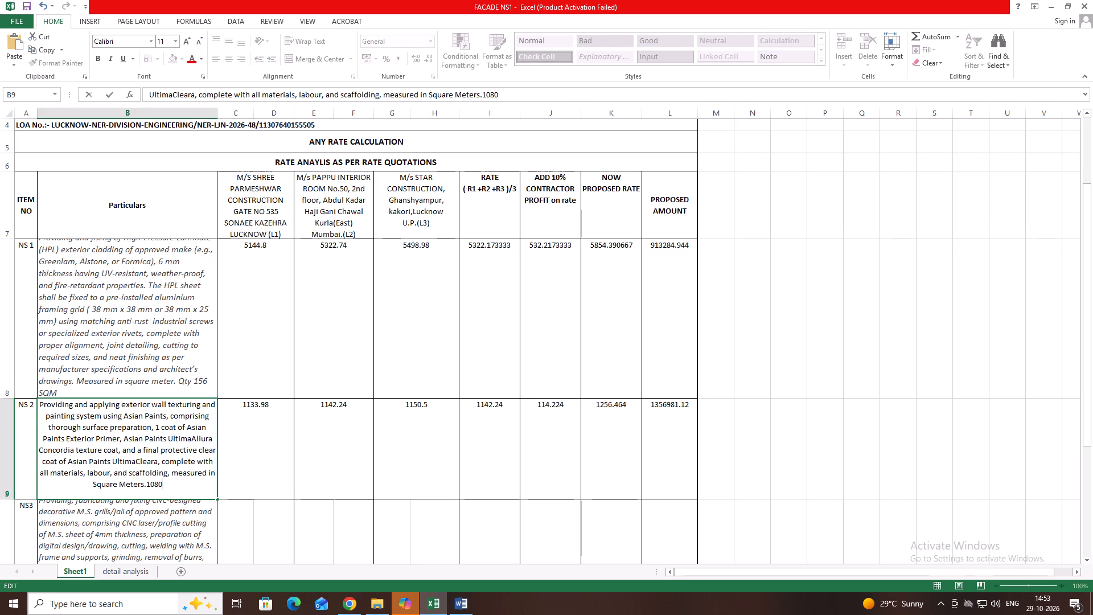
key(shift+a)
key(BackSpace)
text(SQM)
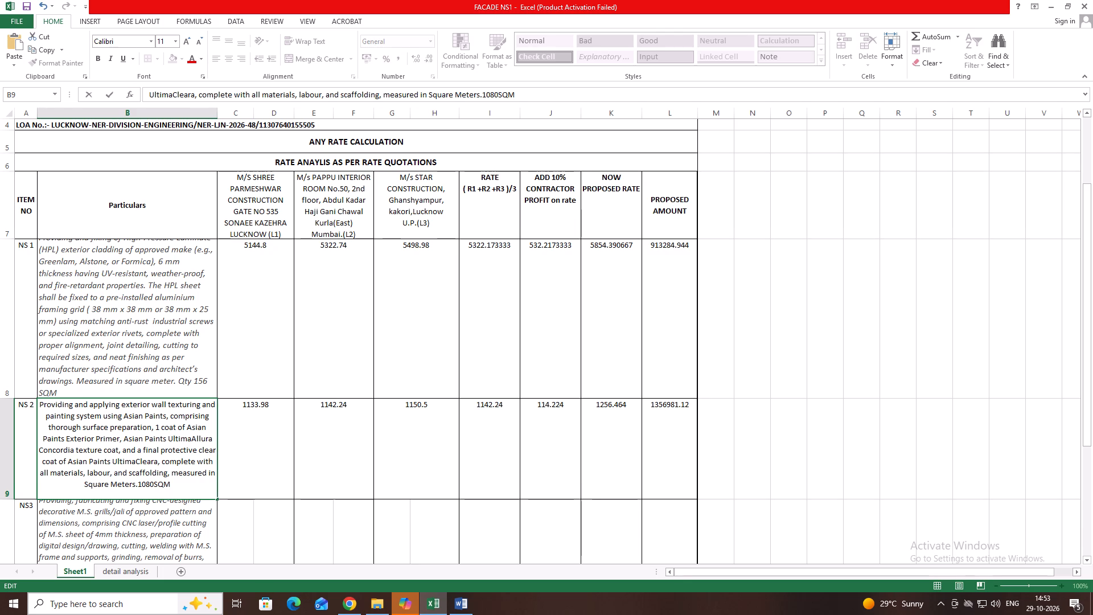
click(137, 486)
text(QTY)
key(space)
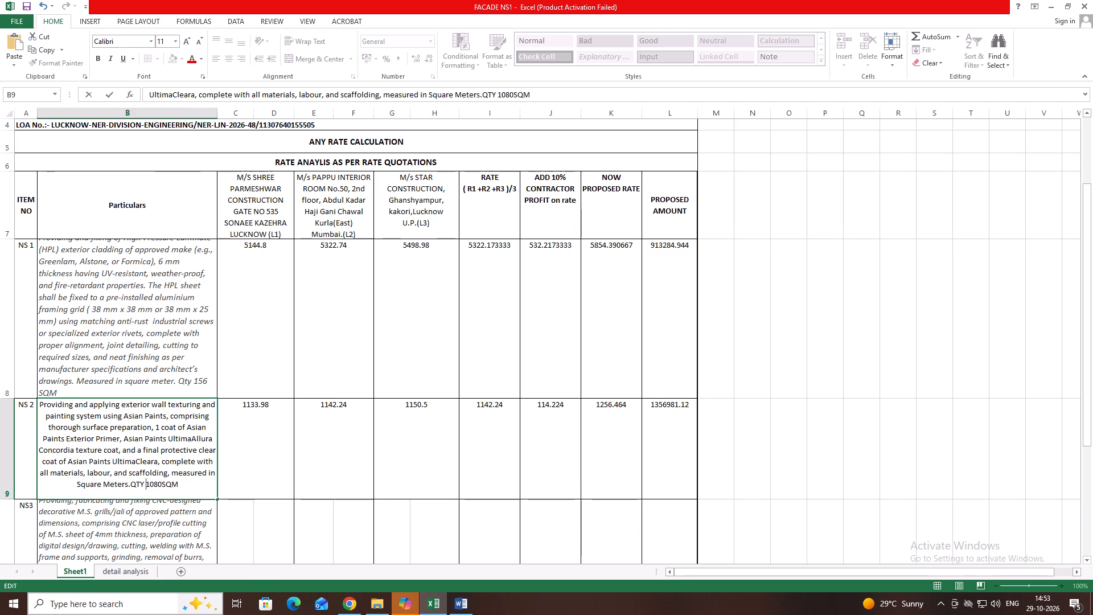
click(130, 481)
key(space)
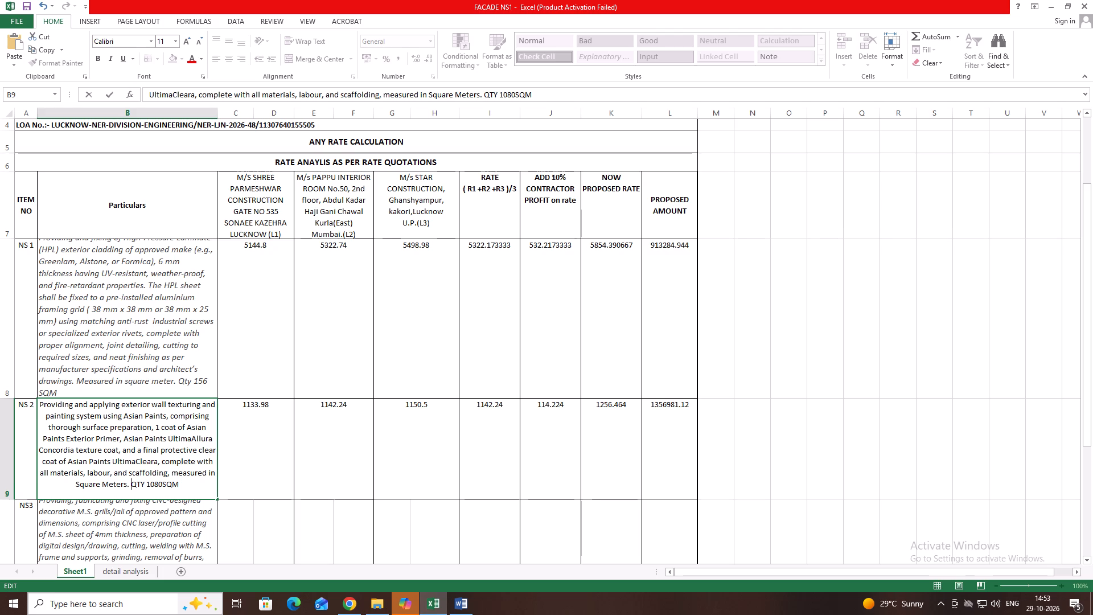
Make the quantity text at the end of the NS 2 and NS 1 descriptions bold.
drag(185, 485, 129, 482)
click(135, 465)
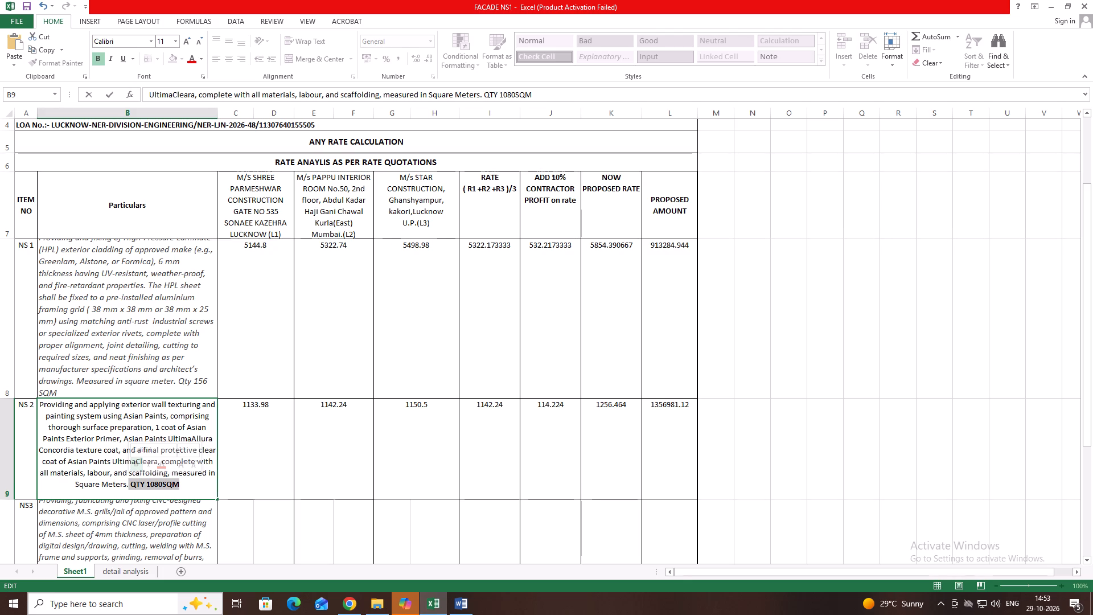
click(181, 382)
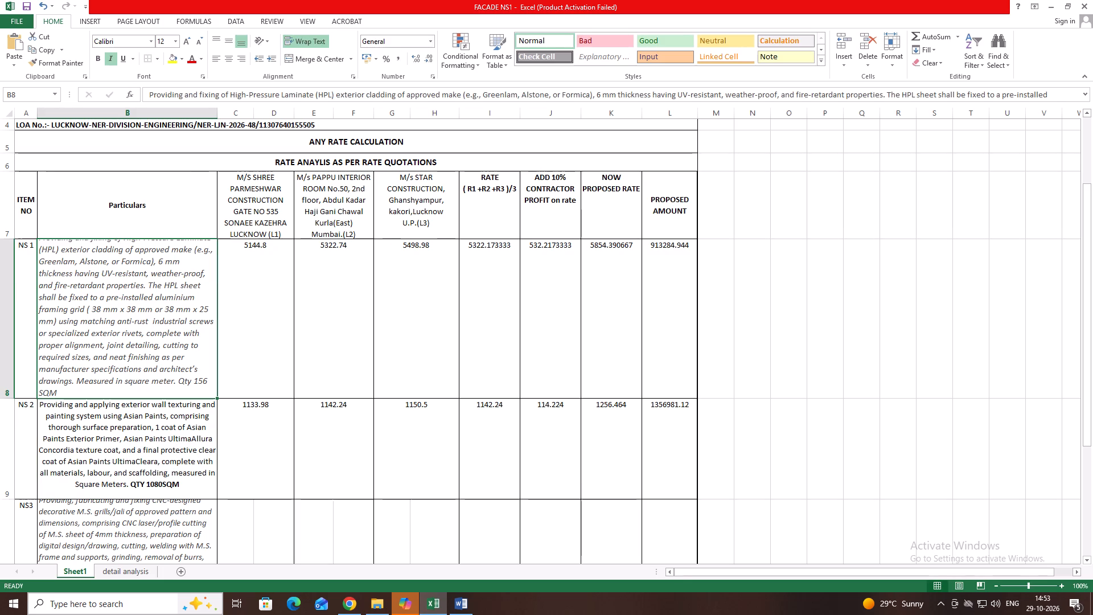
click(180, 384)
double_click(198, 384)
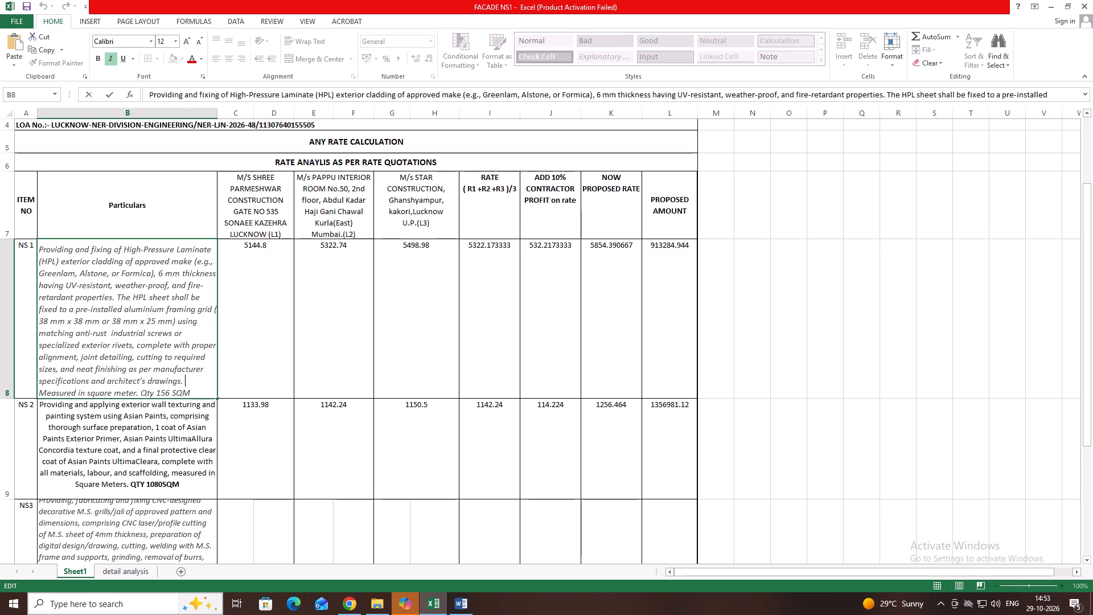
drag(141, 391, 192, 395)
click(196, 379)
click(166, 401)
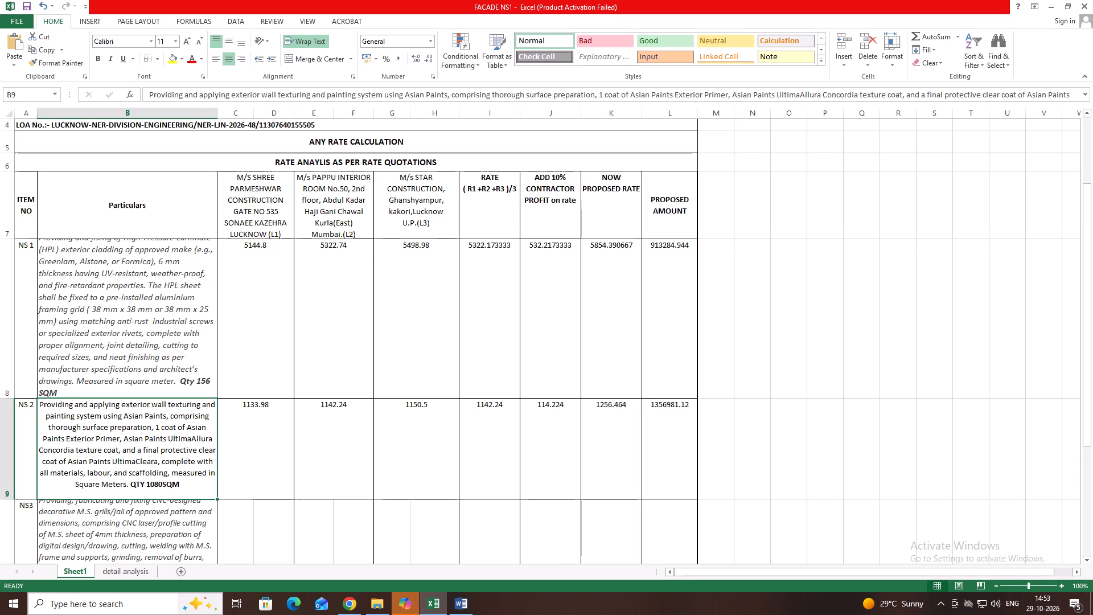
Increase the height of row 8 slightly so the whole NS 1 description fits.
scroll(145, 369, up, 4)
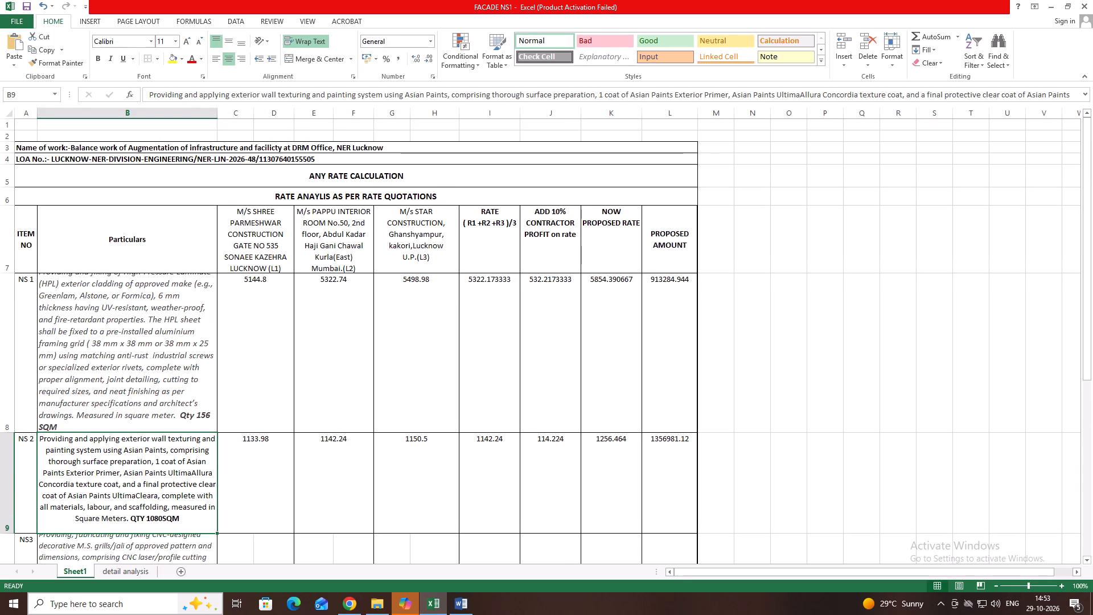
drag(10, 432, 10, 434)
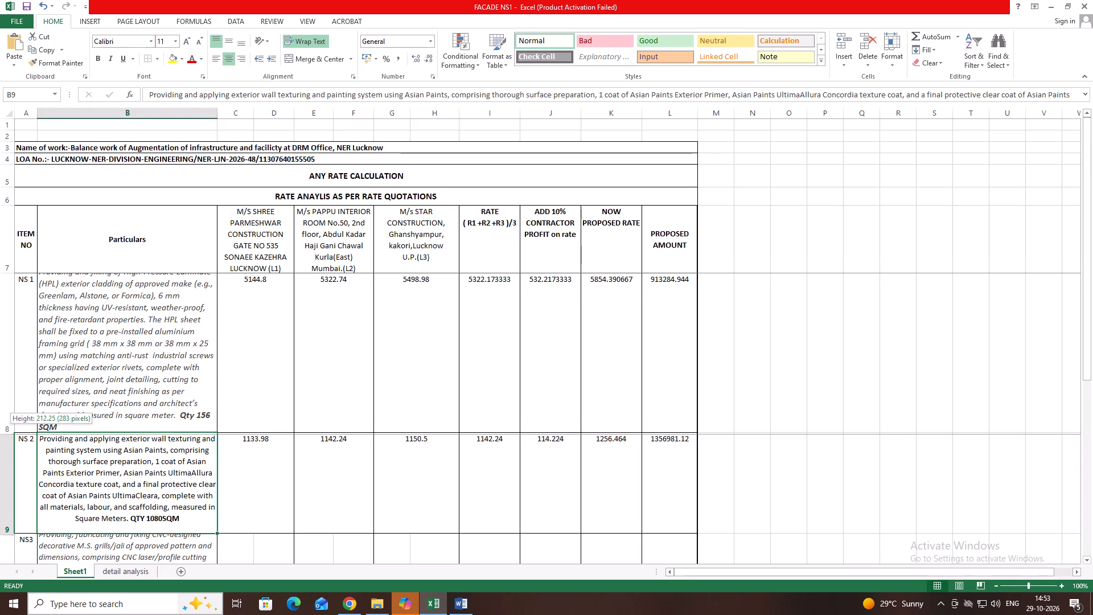
drag(10, 434, 10, 438)
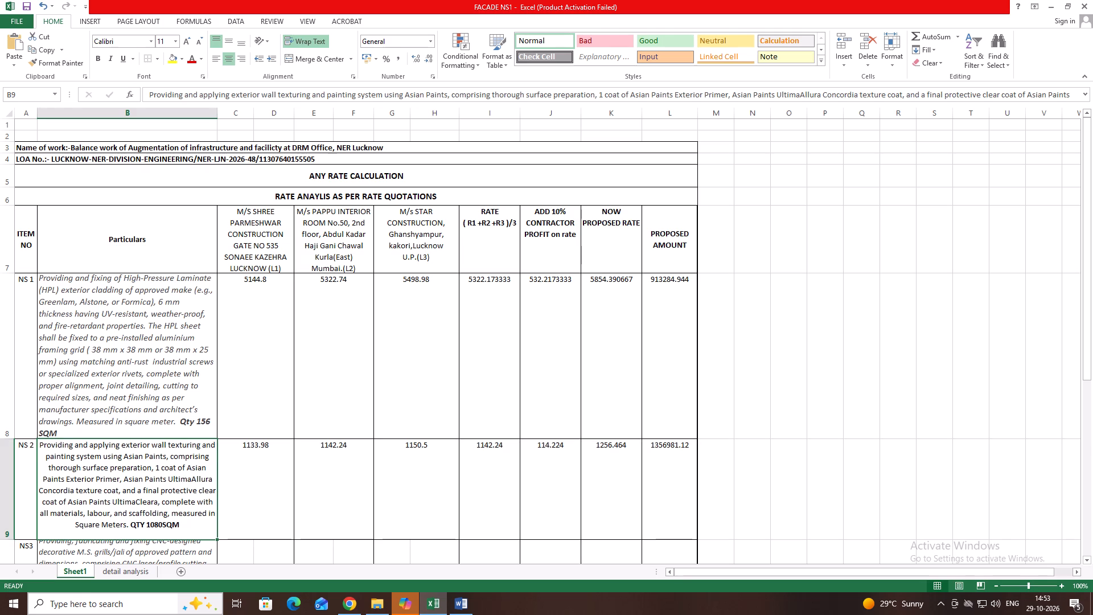
Remove the italic formatting from the NS 1, NS 2 and NS3 particulars.
drag(44, 284, 199, 589)
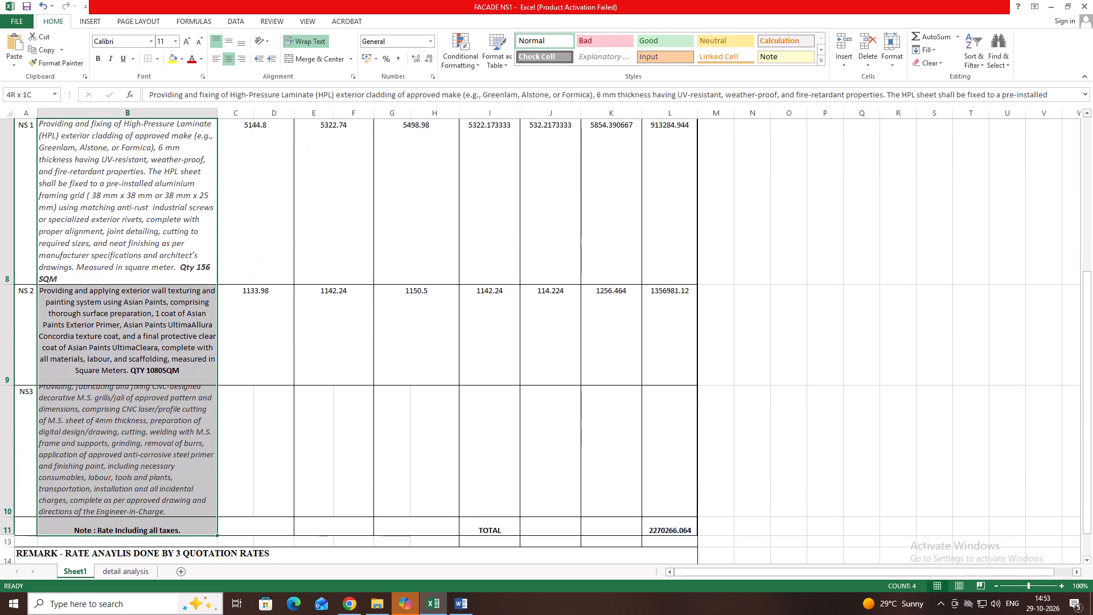
drag(199, 589, 172, 506)
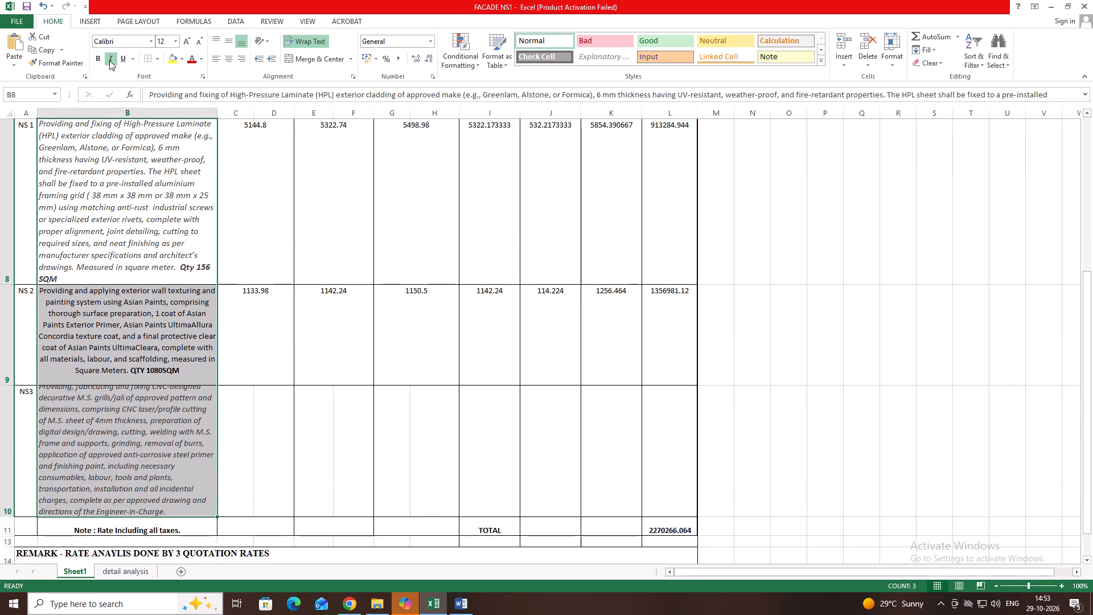
click(109, 59)
click(261, 264)
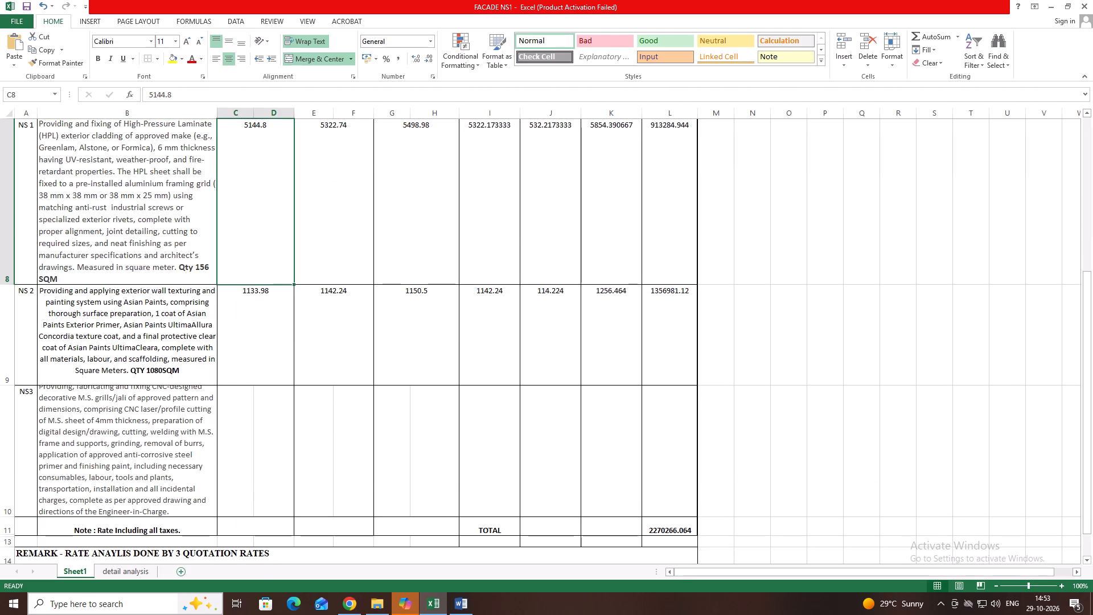
Append "QTY 285 SQM" directly after the final full stop of the NS3 description.
click(168, 503)
double_click(167, 509)
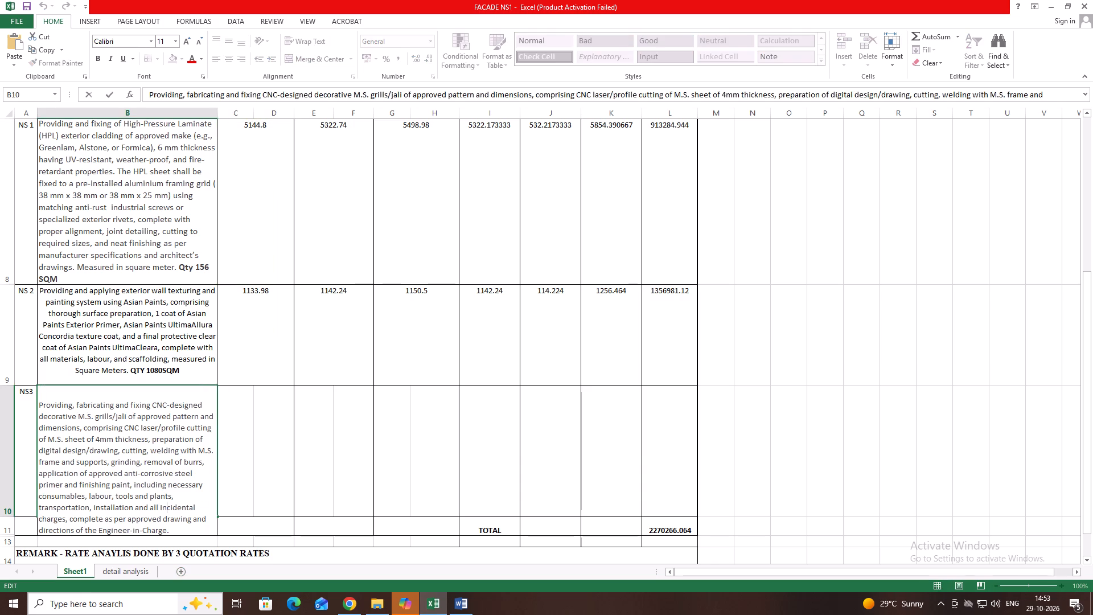
scroll(160, 462, down, 1)
scroll(160, 468, up, 1)
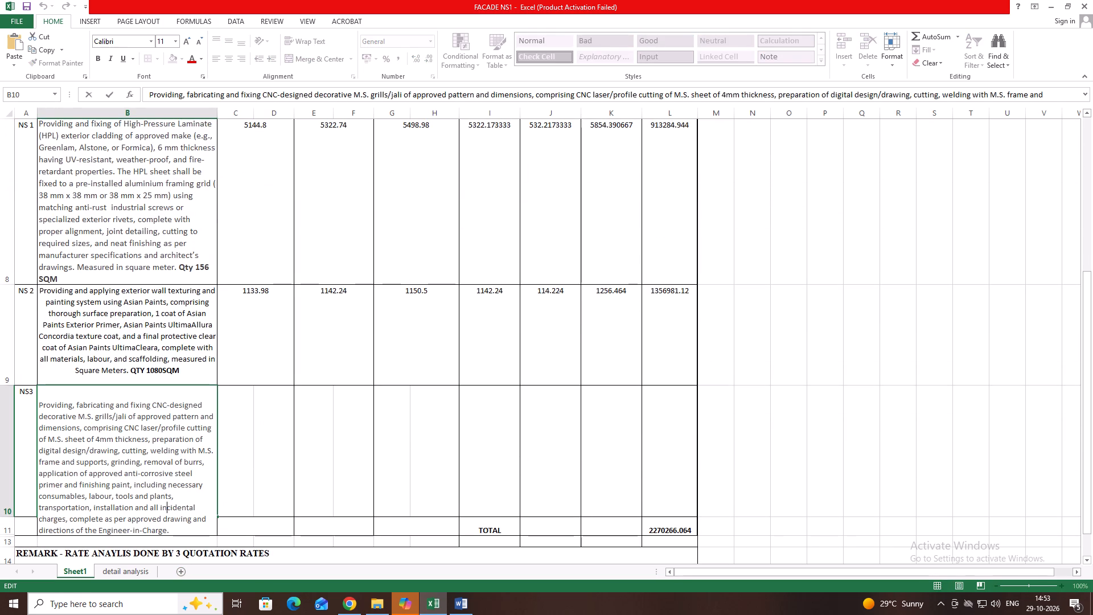
scroll(149, 421, down, 1)
scroll(158, 446, up, 1)
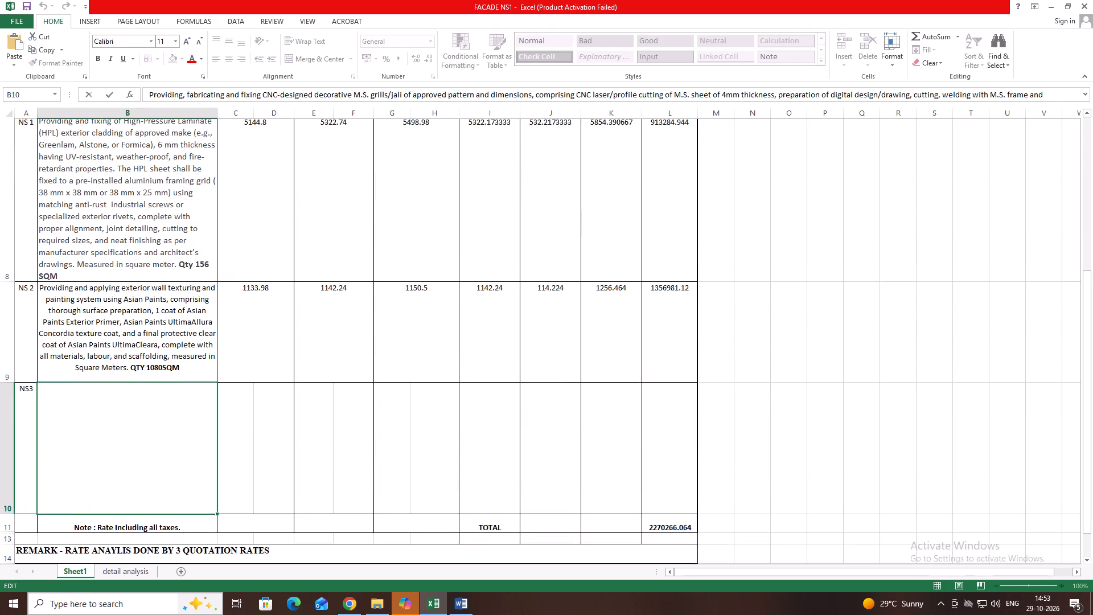
click(170, 529)
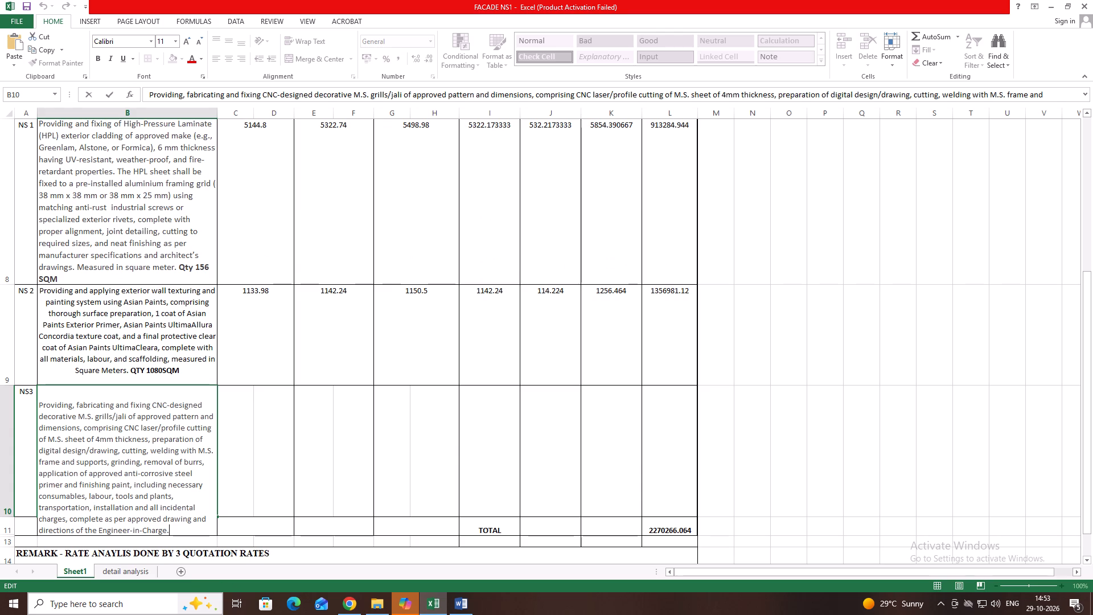
click(171, 531)
text(QTY)
key(space)
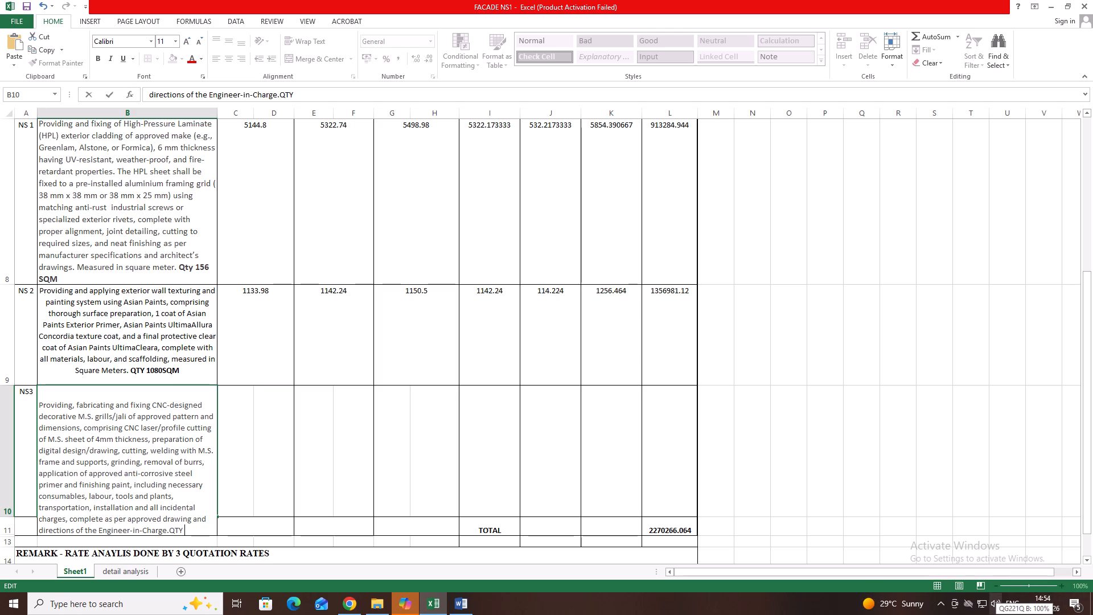
text(2855)
key(BackSpace)
key(BackSpace)
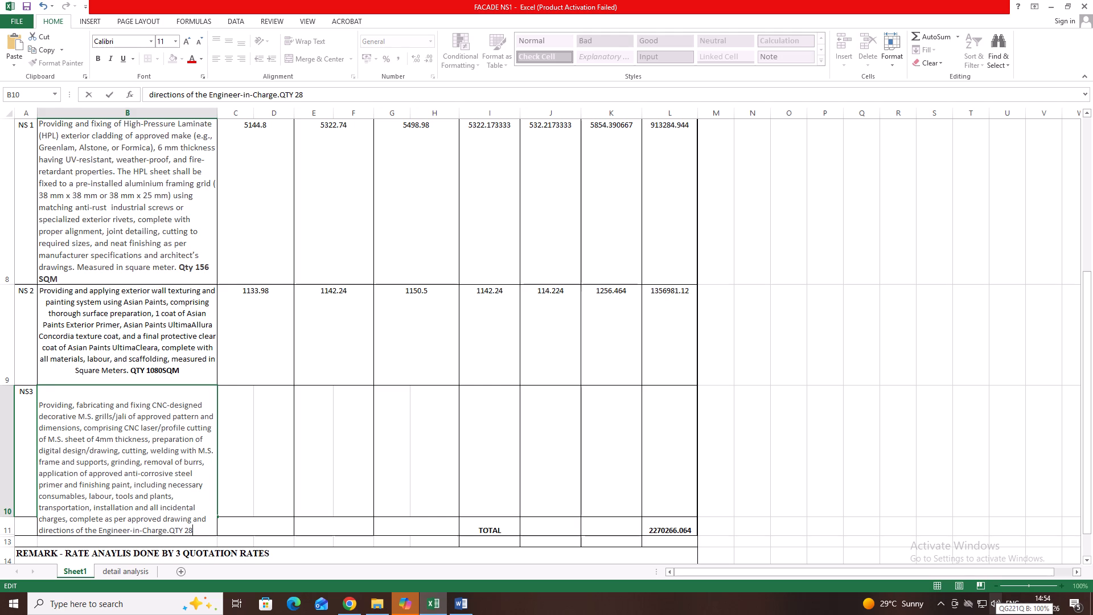
key(BackSpace)
text(85)
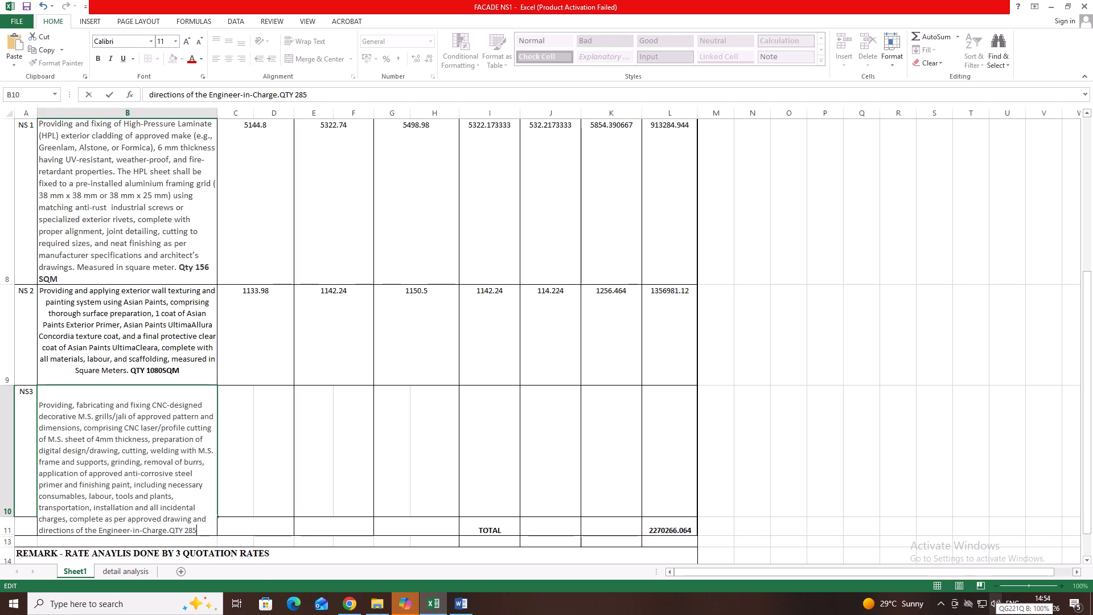
key(space)
text(SQM)
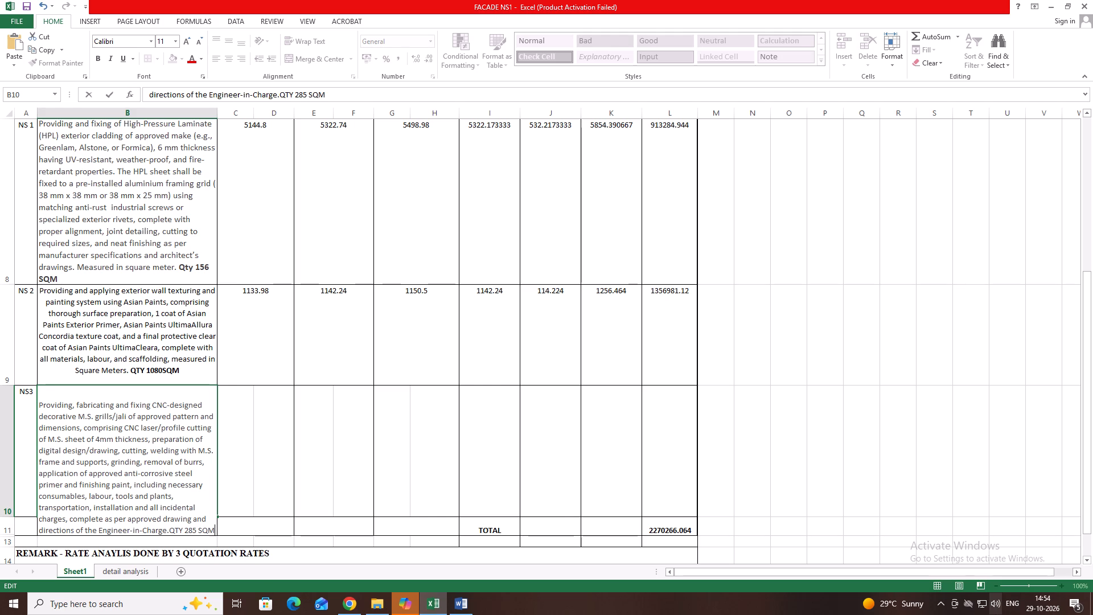
Make the "QTY 285 SQM" text at the end of the NS3 description bold.
drag(169, 531, 210, 528)
click(178, 530)
drag(169, 531, 190, 530)
drag(190, 530, 227, 533)
click(236, 514)
click(250, 536)
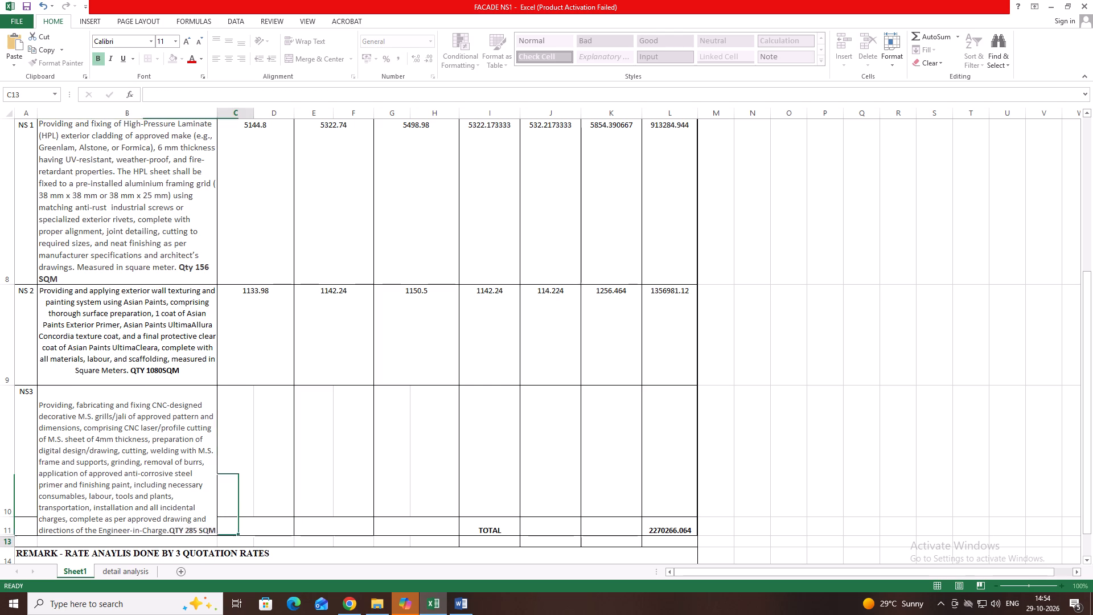
Merge and center the NS3 row's cells in pairs under the three contractors: C10:D10, E10:F10 and G10:H10.
click(262, 494)
drag(227, 399, 277, 404)
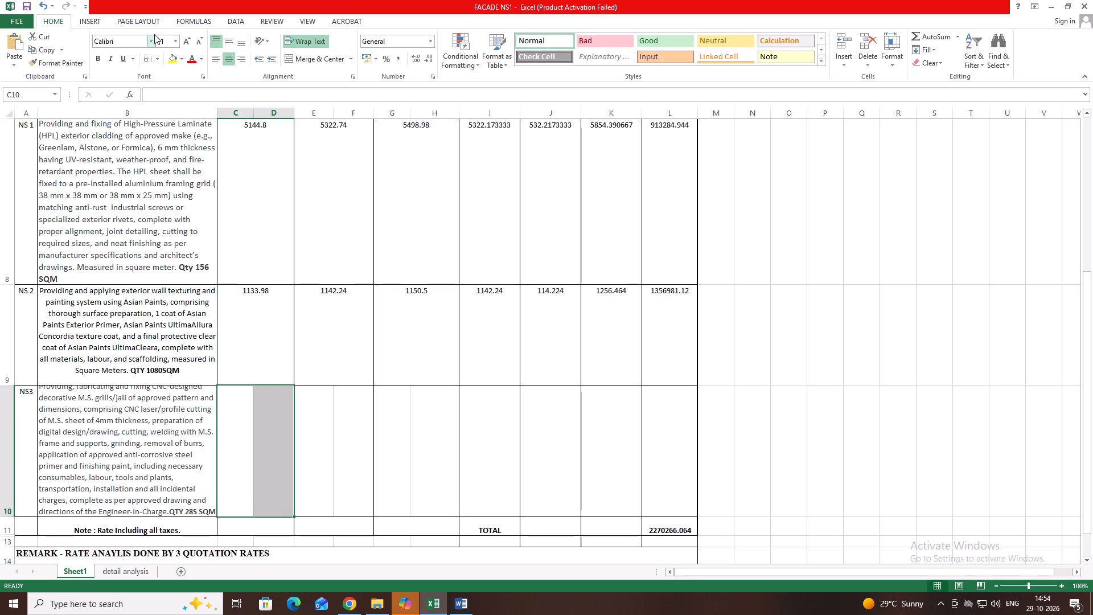
click(314, 55)
click(319, 405)
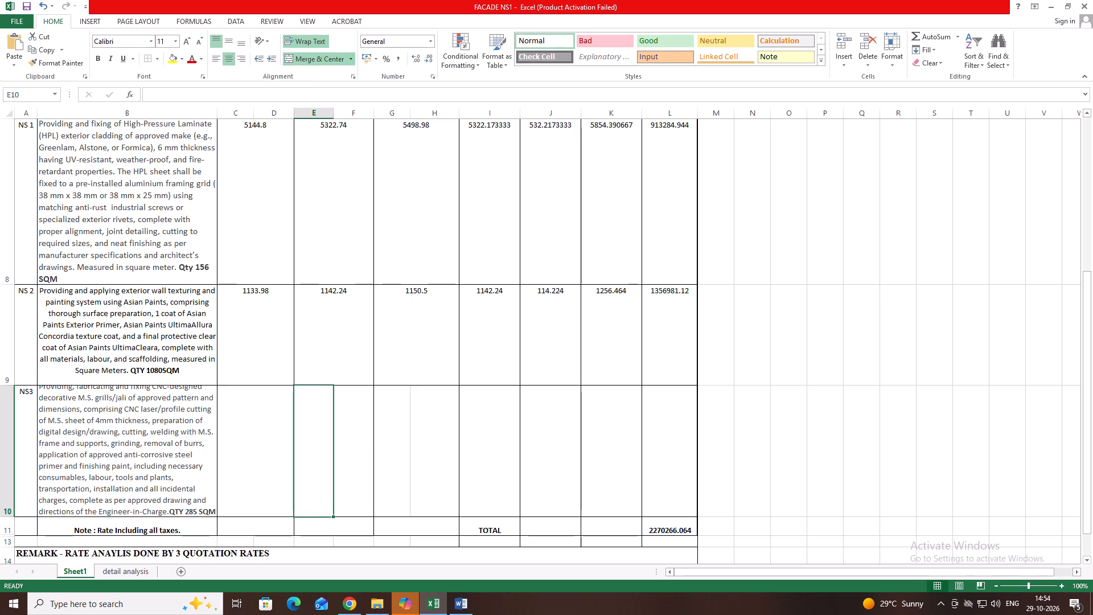
drag(300, 401, 347, 414)
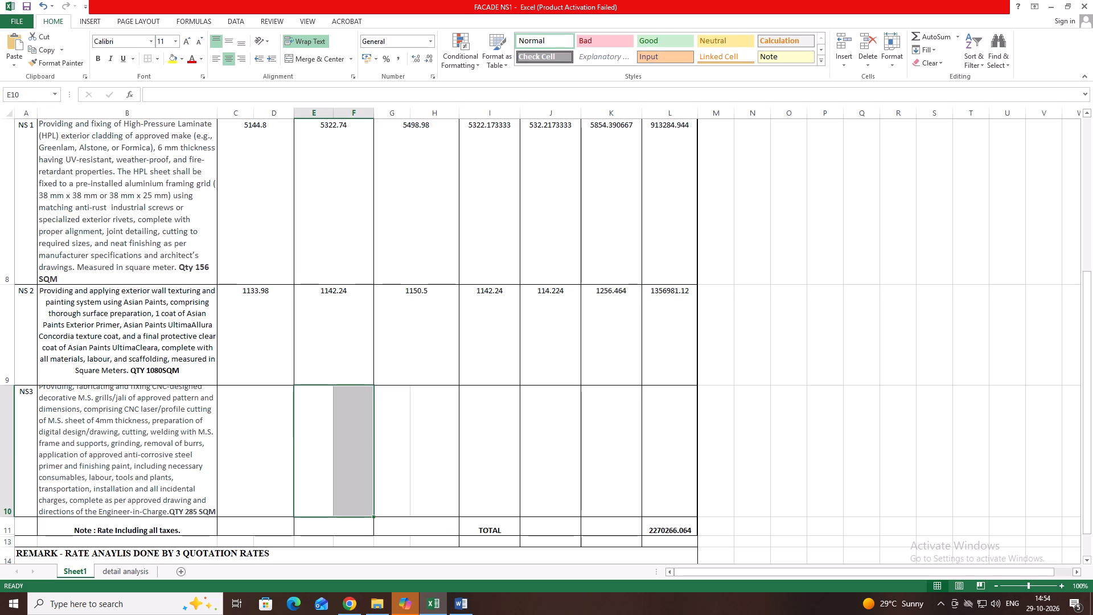
click(321, 60)
drag(391, 409, 406, 417)
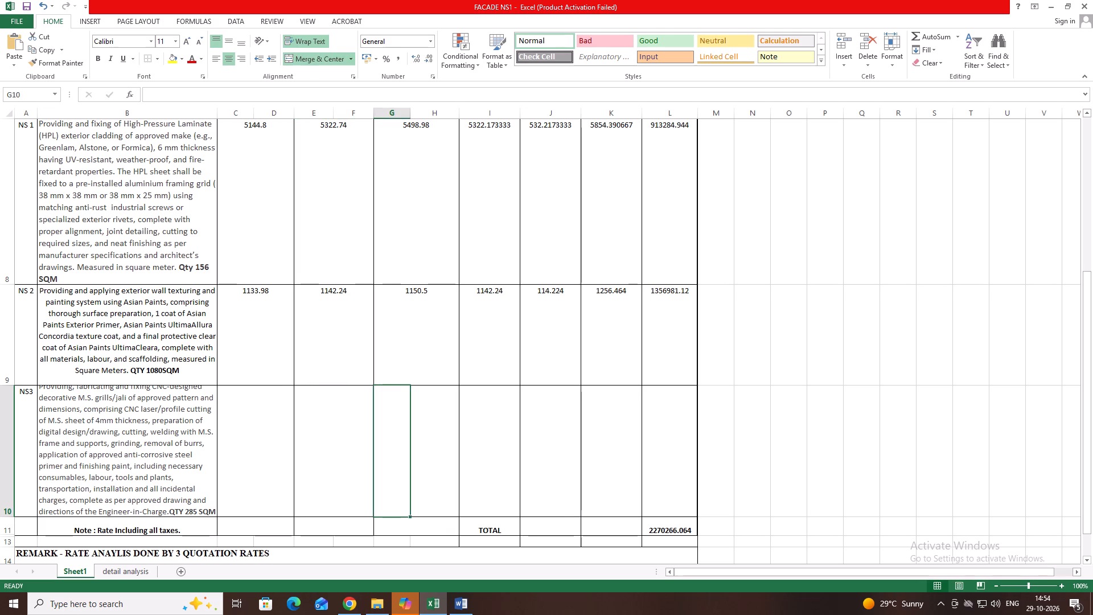
drag(406, 417, 421, 432)
click(320, 59)
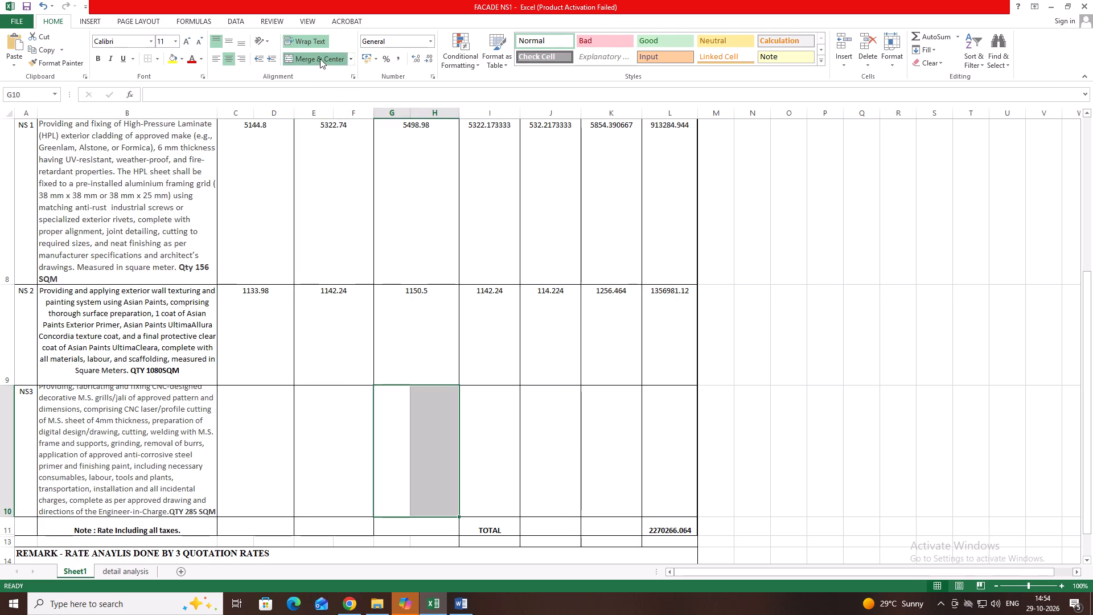
Examine the NS3 row's rate cells alongside the NS 1 and NS 2 rates, column headings and the notes below the table.
click(554, 450)
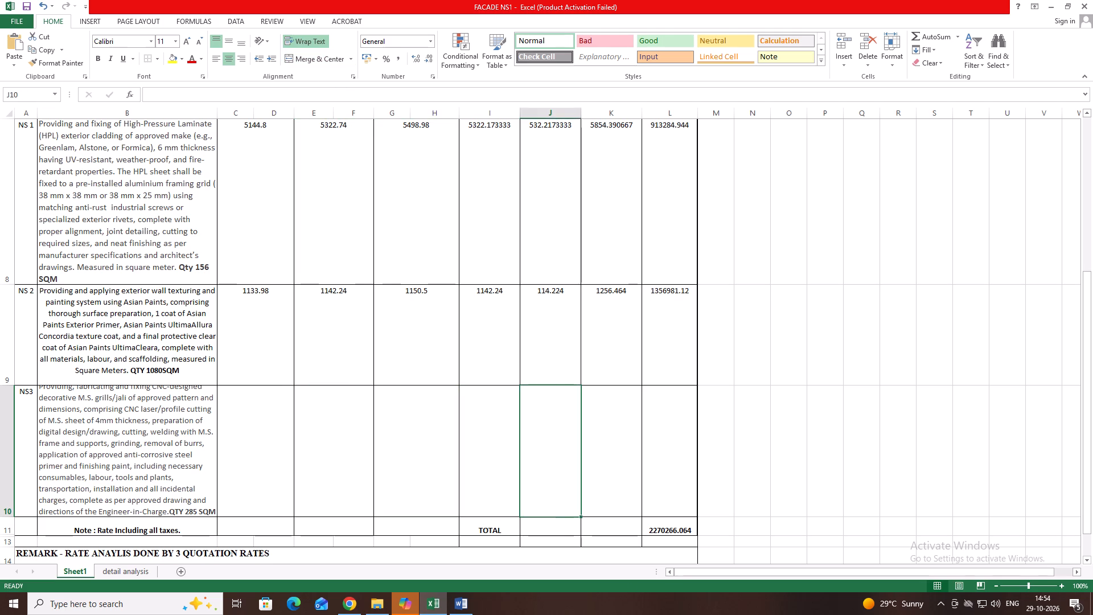
scroll(512, 509, up, 6)
scroll(491, 464, down, 4)
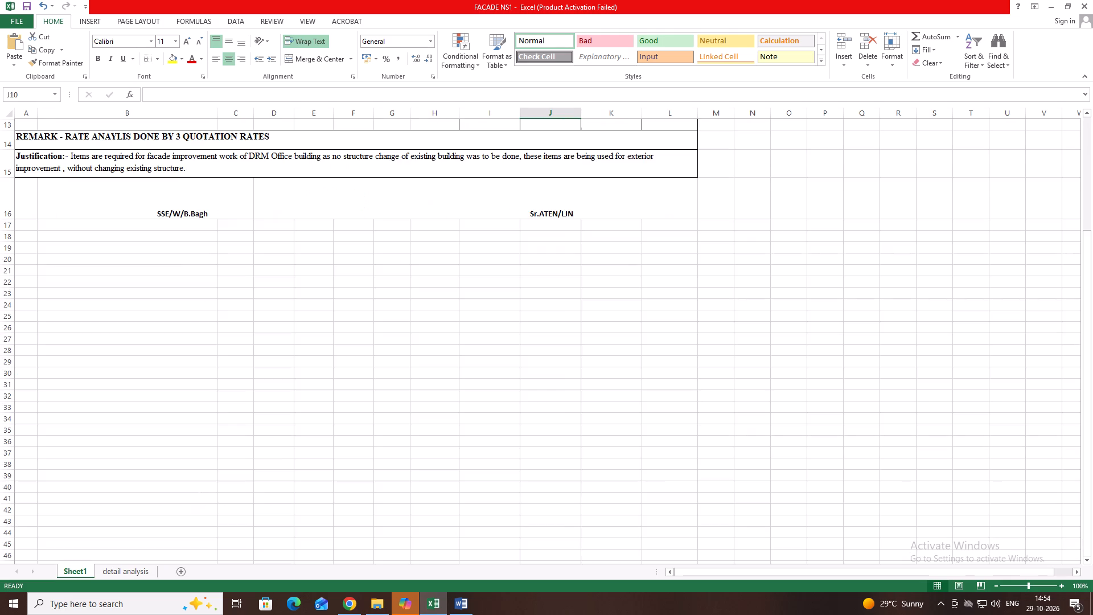
scroll(491, 484, up, 2)
scroll(401, 475, down, 1)
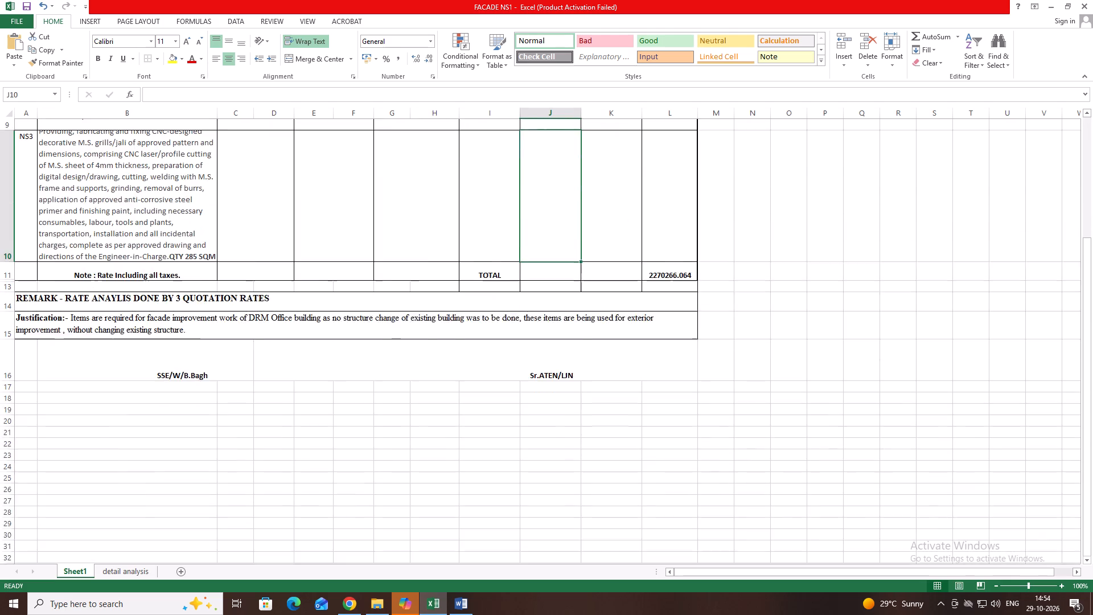
scroll(390, 466, up, 1)
click(266, 509)
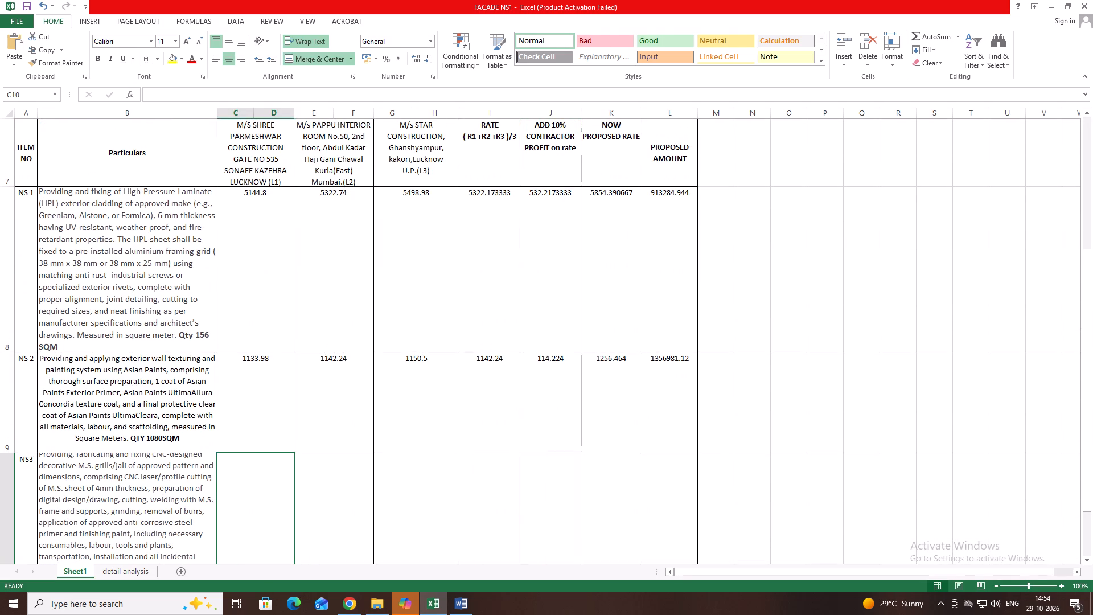
click(593, 503)
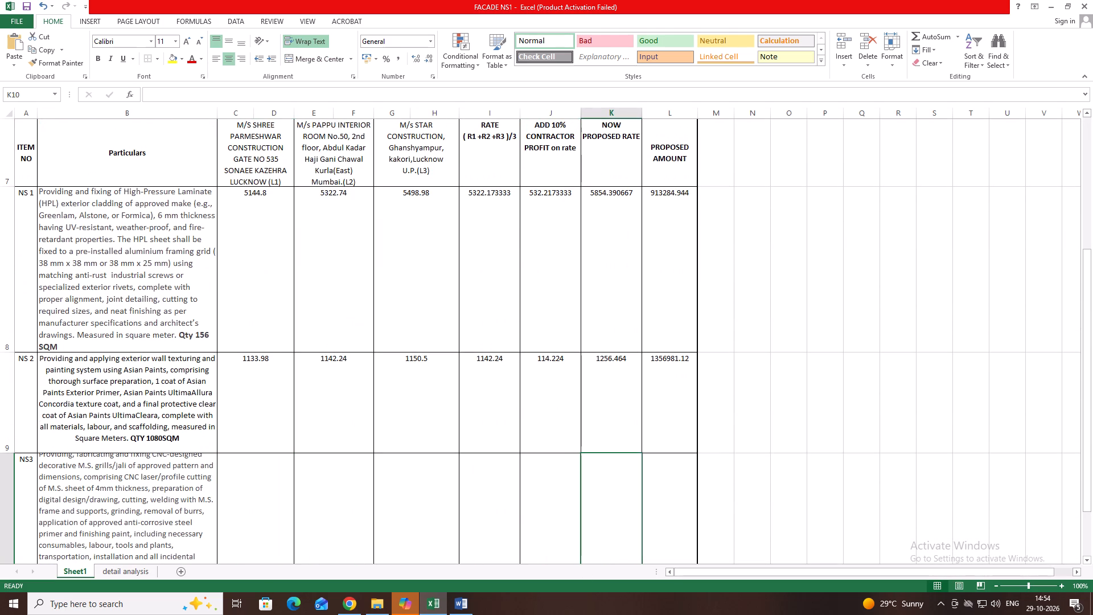
click(257, 505)
scroll(263, 510, down, 1)
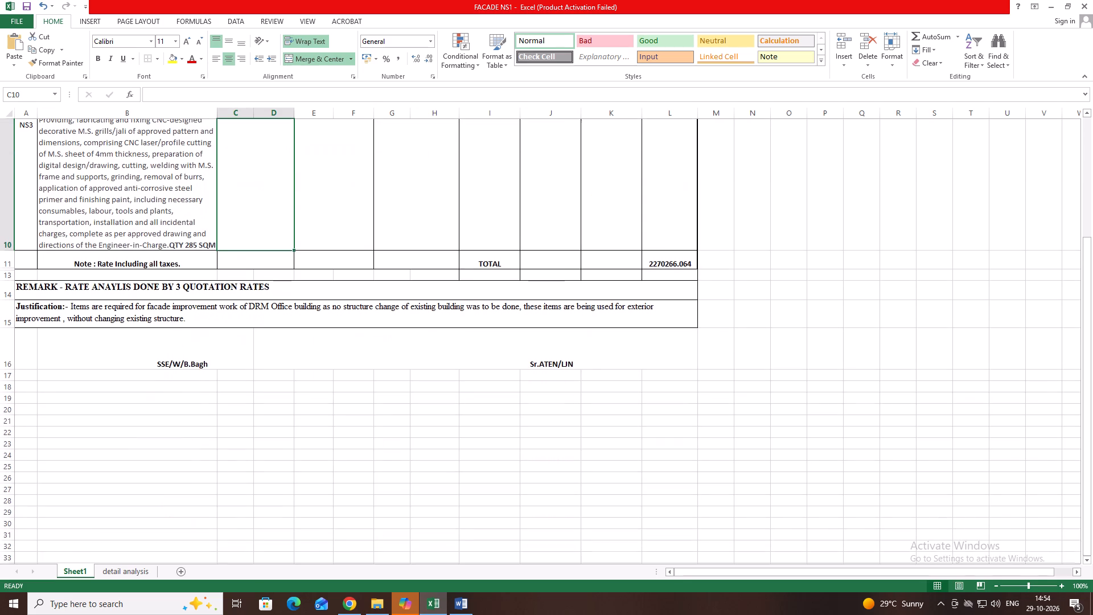
scroll(262, 509, up, 1)
click(331, 485)
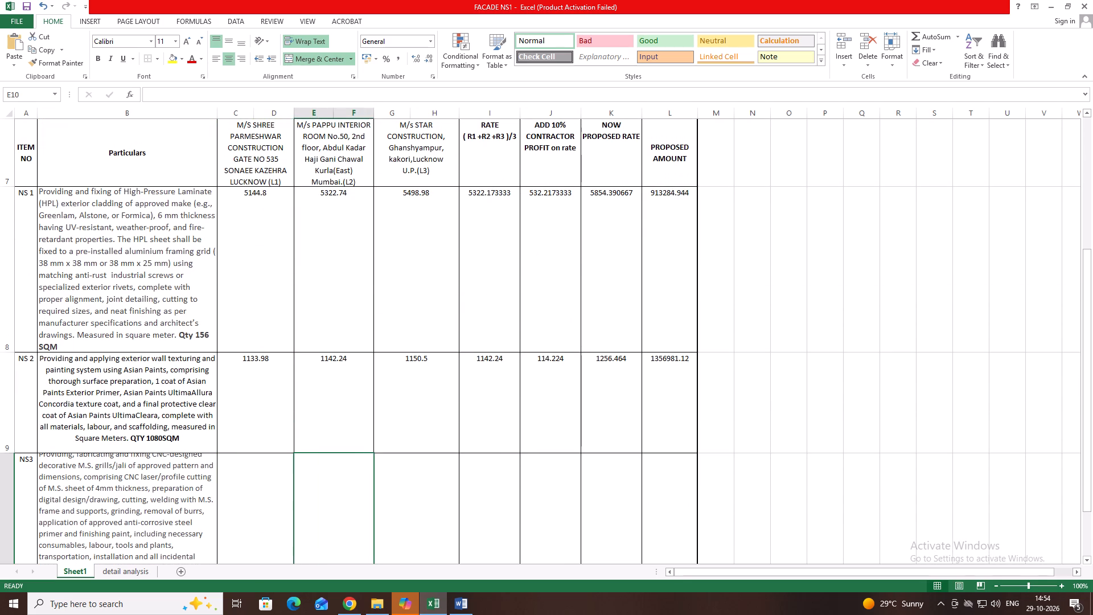
click(271, 478)
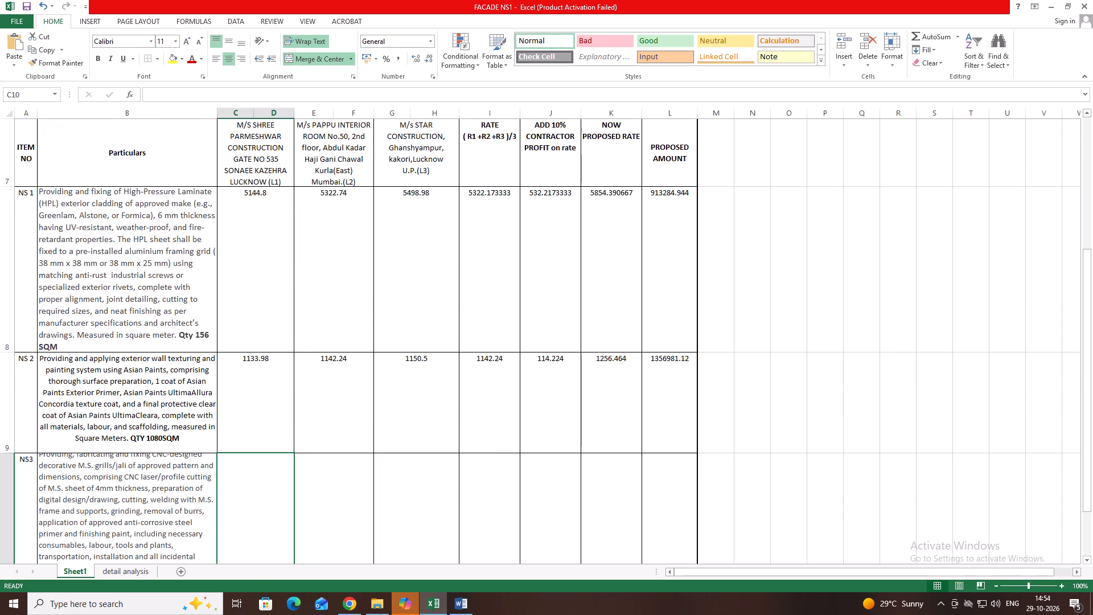
Clear all values in the NS 1, NS 2 and NS3 rows, from the first contractor's rate through PROPOSED AMOUNT.
click(271, 339)
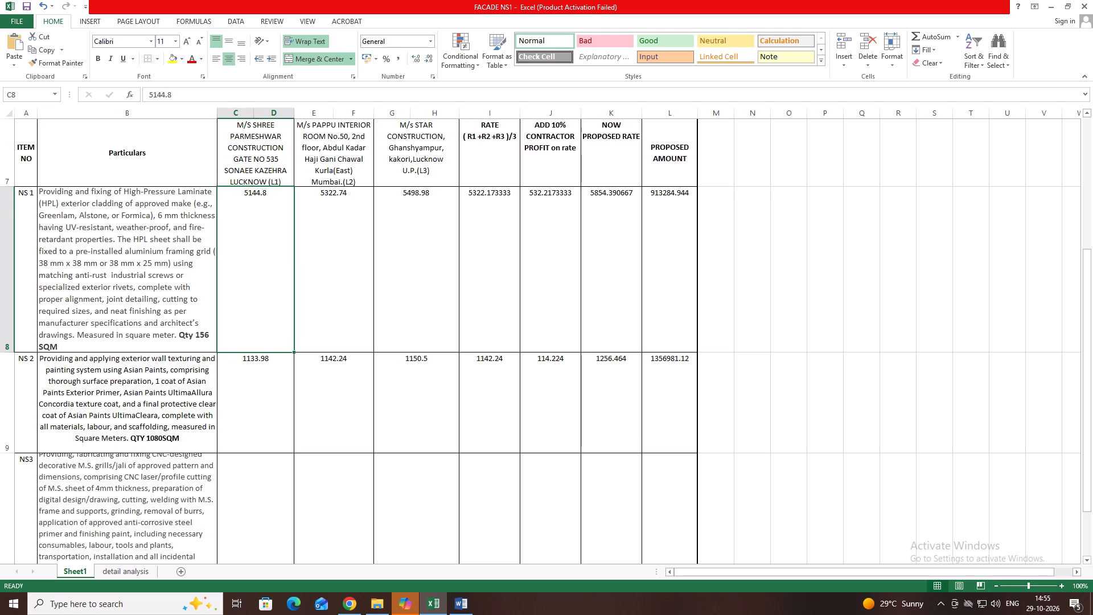
drag(240, 219, 637, 324)
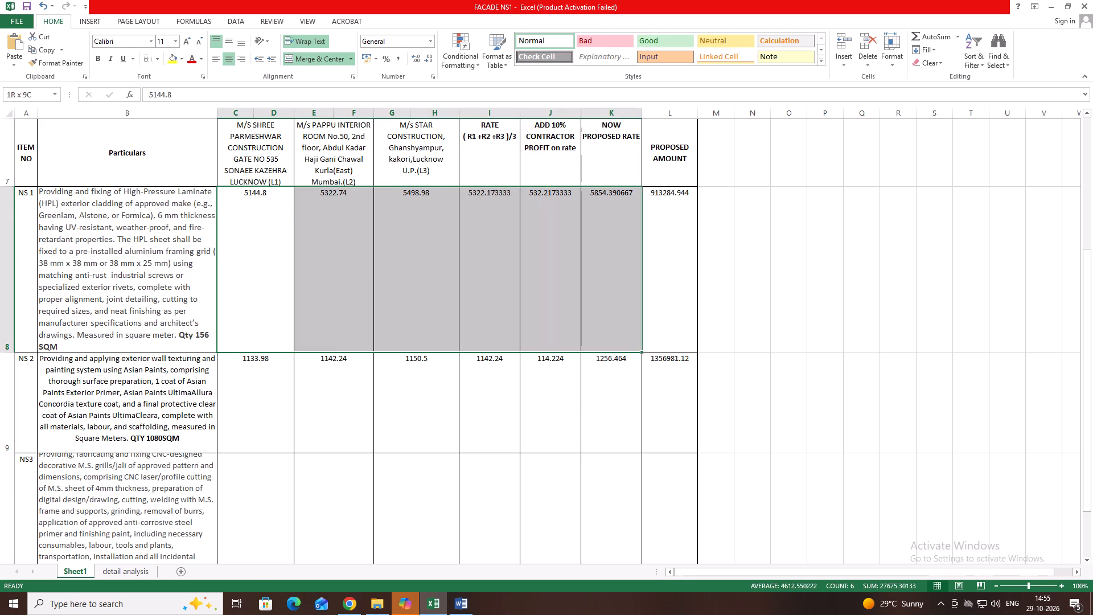
drag(637, 324, 659, 532)
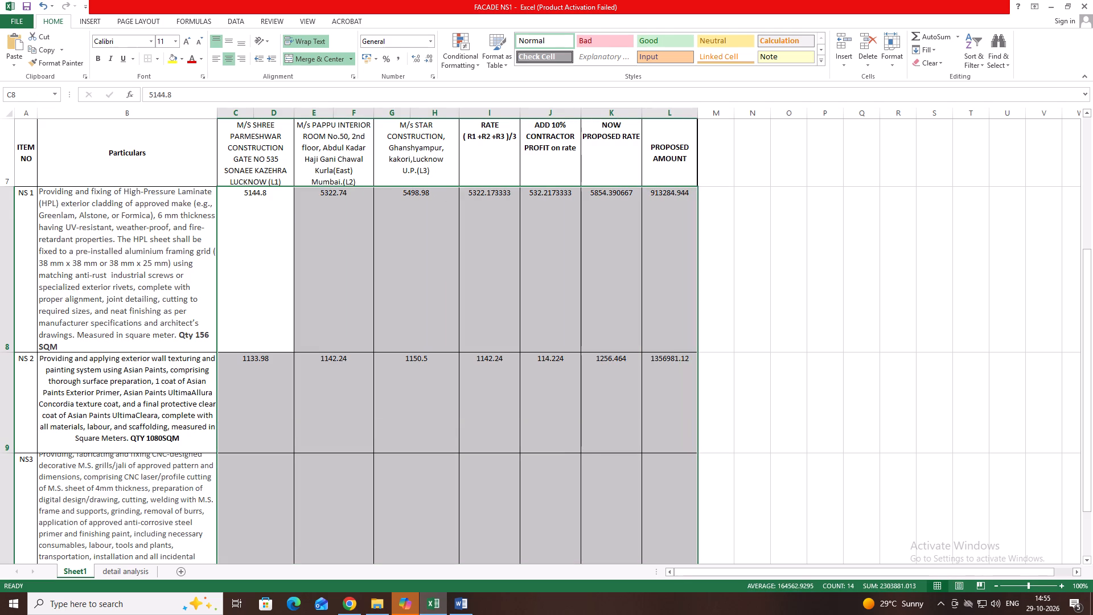
key(Delete)
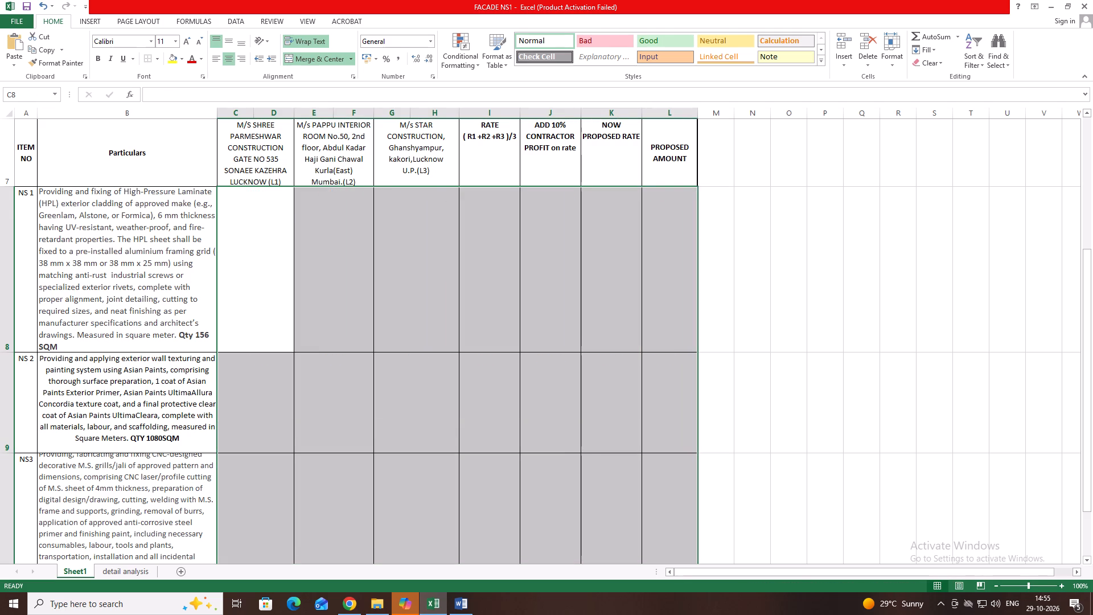
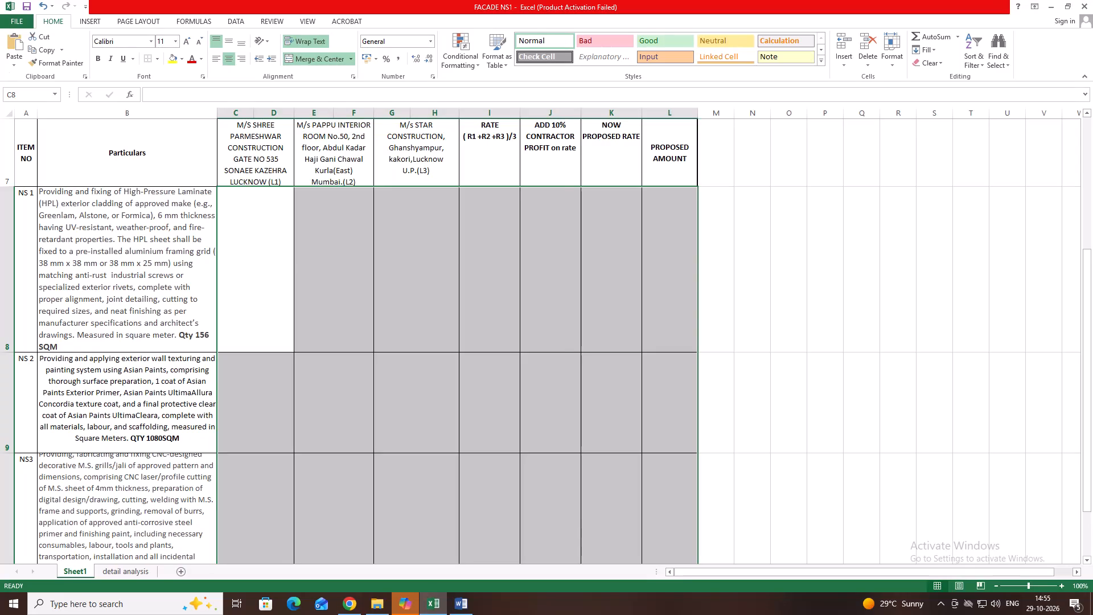
Change the RATE column heading in I7 to read "RATE L1", replacing the three-rate average expression.
click(282, 252)
click(488, 175)
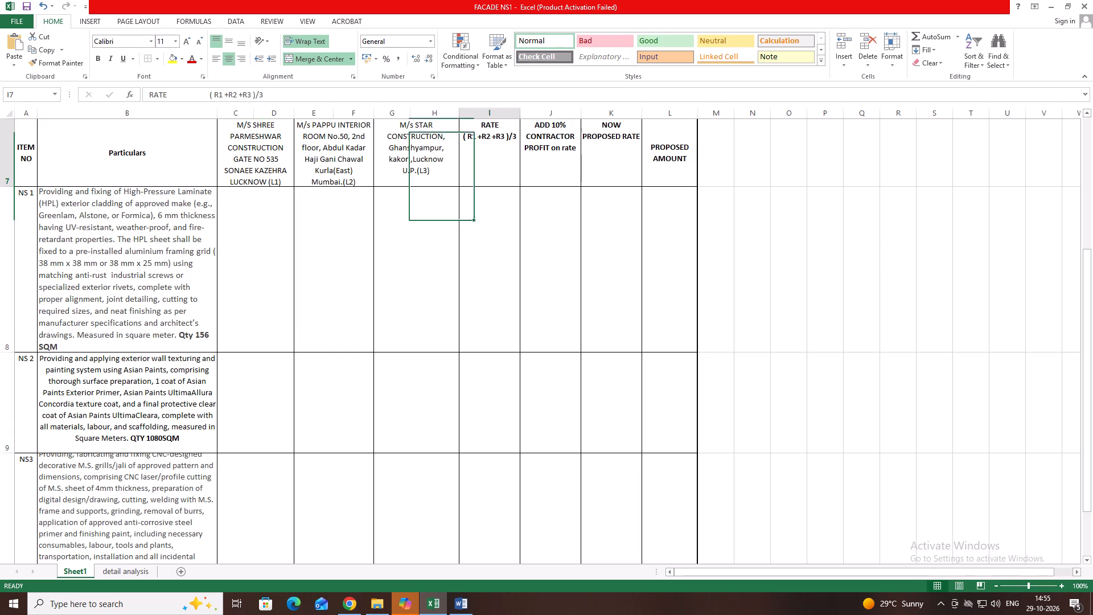
double_click(500, 148)
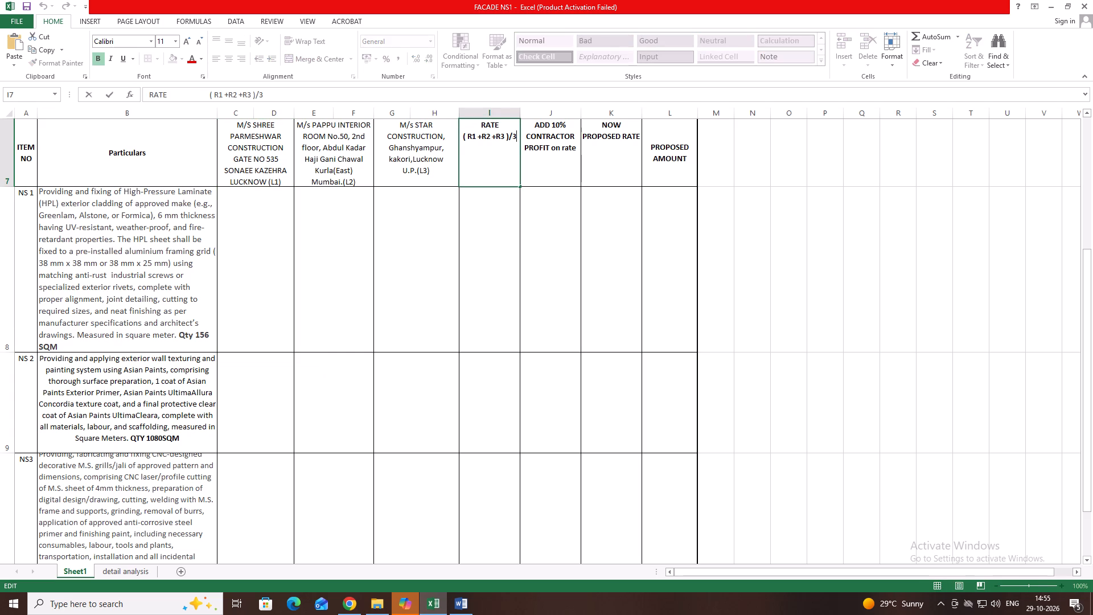
key(BackSpace)
key(BackSpace)
key(BackSpace)
key(BackSpace)
key(BackSpace)
key(BackSpace)
key(BackSpace)
key(BackSpace)
key(BackSpace)
key(BackSpace)
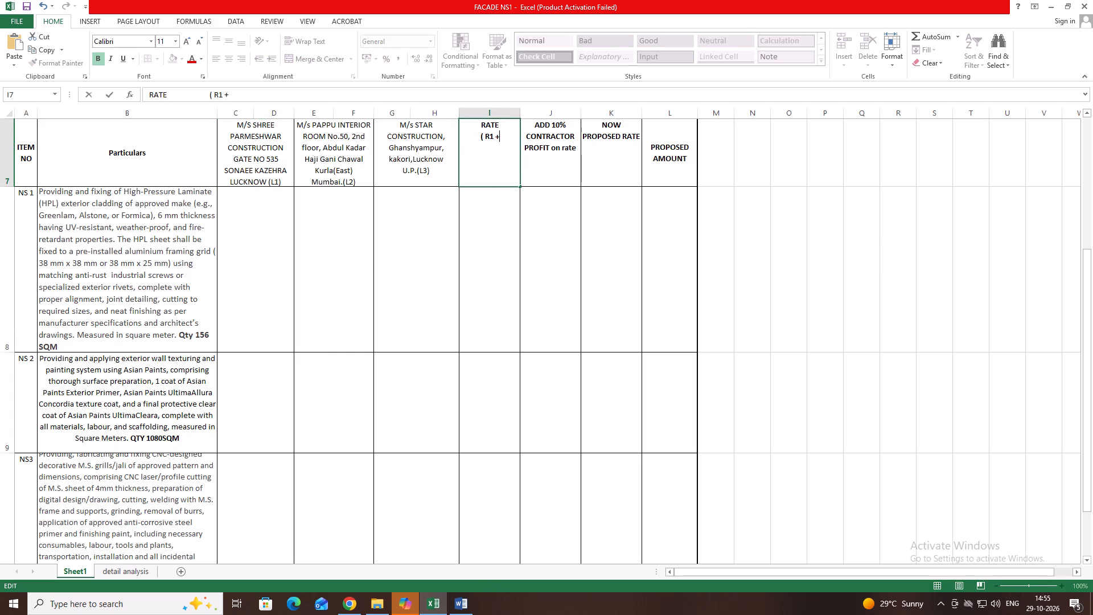
key(BackSpace)
key(BackSpace)
key(BackSpace)
key(BackSpace)
key(BackSpace)
key(BackSpace)
key(shift+l)
key(shift+exclam)
key(BackSpace)
key(1)
click(536, 142)
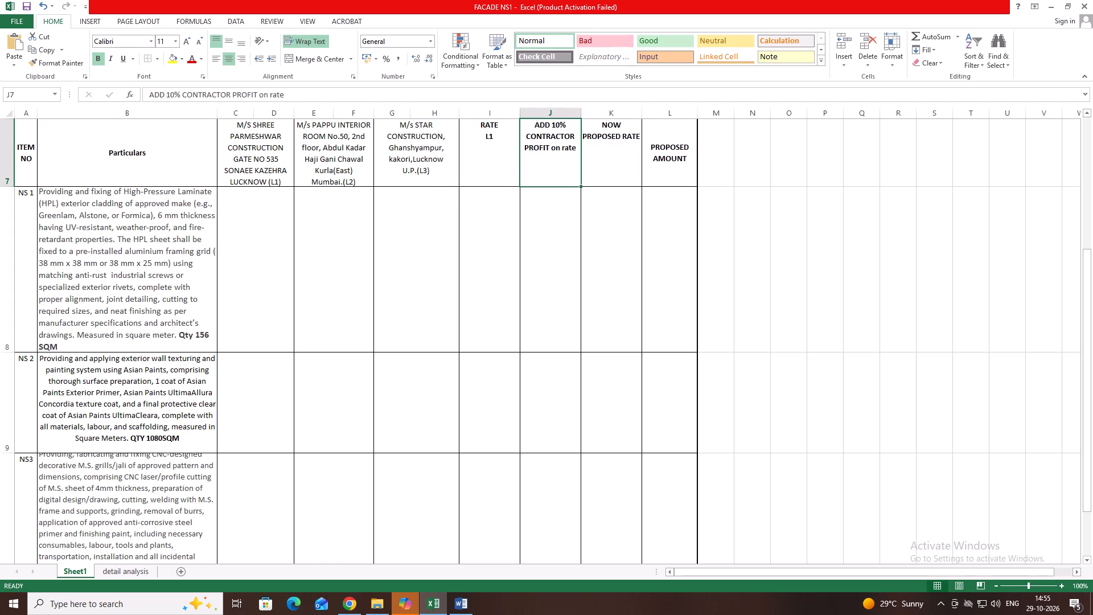
Change the contractor profit column heading in J7 to "L1+ 10%".
click(573, 128)
double_click(550, 124)
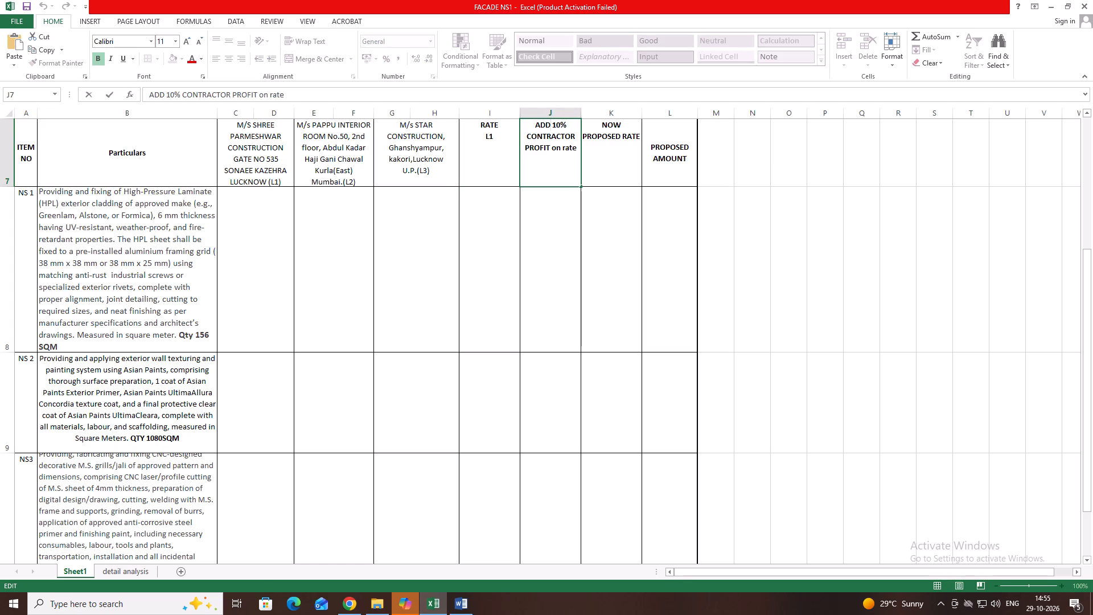
key(BackSpace)
key(BackSpace)
key(BackSpace)
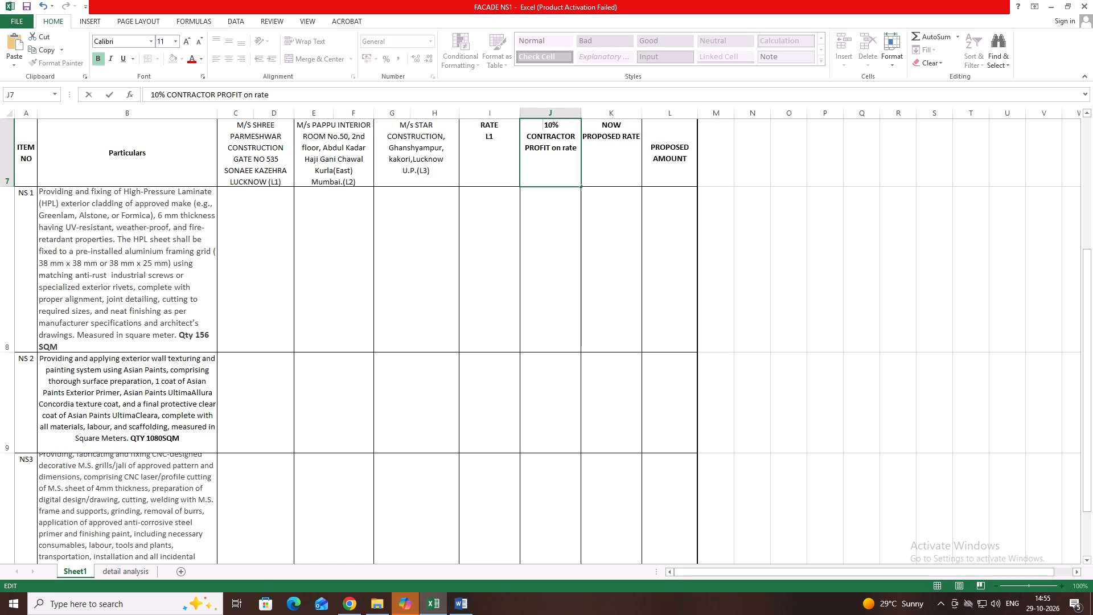
text(L1)
key(shift+plus)
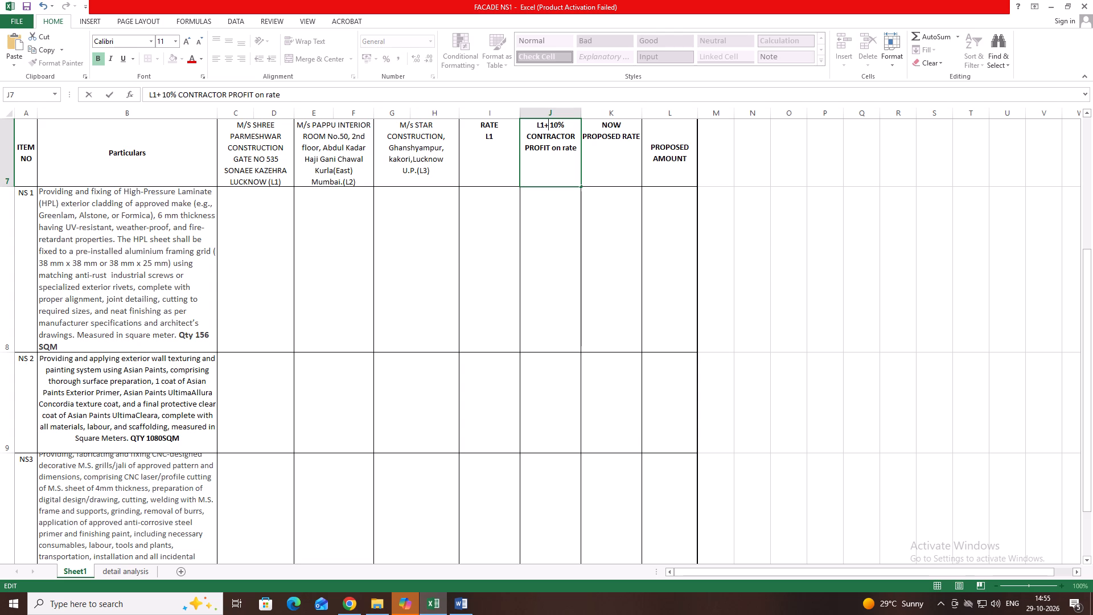
drag(578, 148, 527, 150)
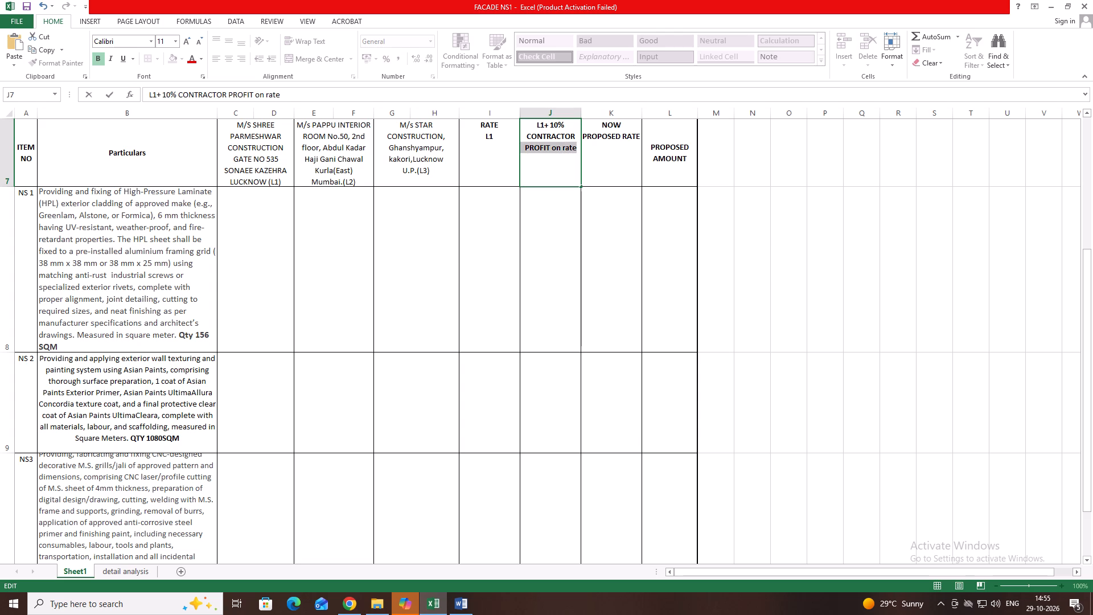
drag(527, 150, 528, 140)
key(BackSpace)
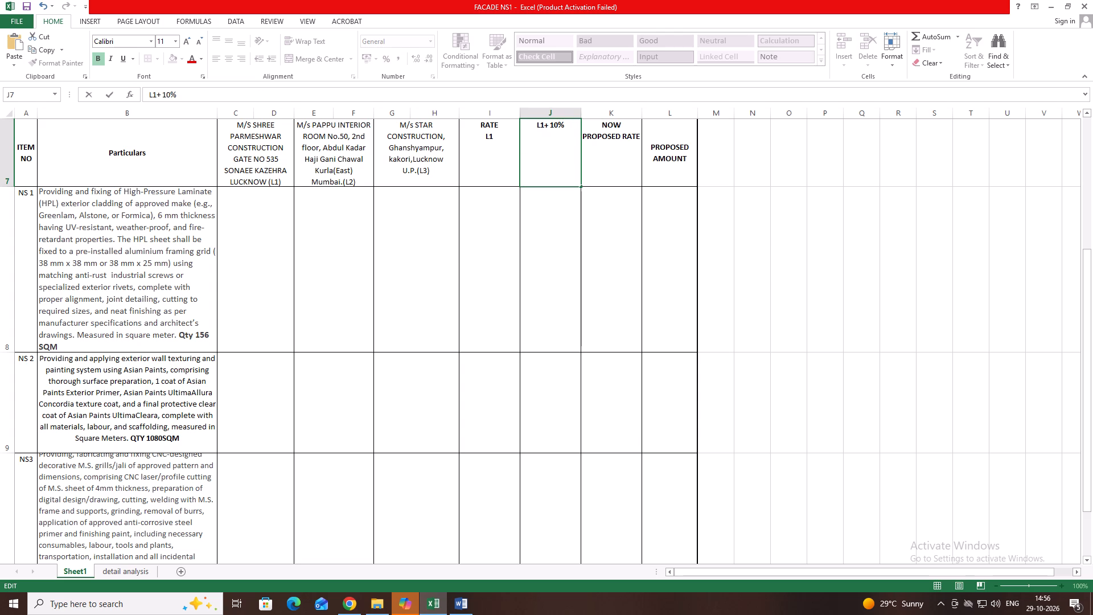
click(608, 178)
Select the NS 1 rate cell under the first contractor, M/S SHREE PARMESHWAR CONSTRUCTION (L1).
click(540, 280)
click(506, 293)
click(388, 298)
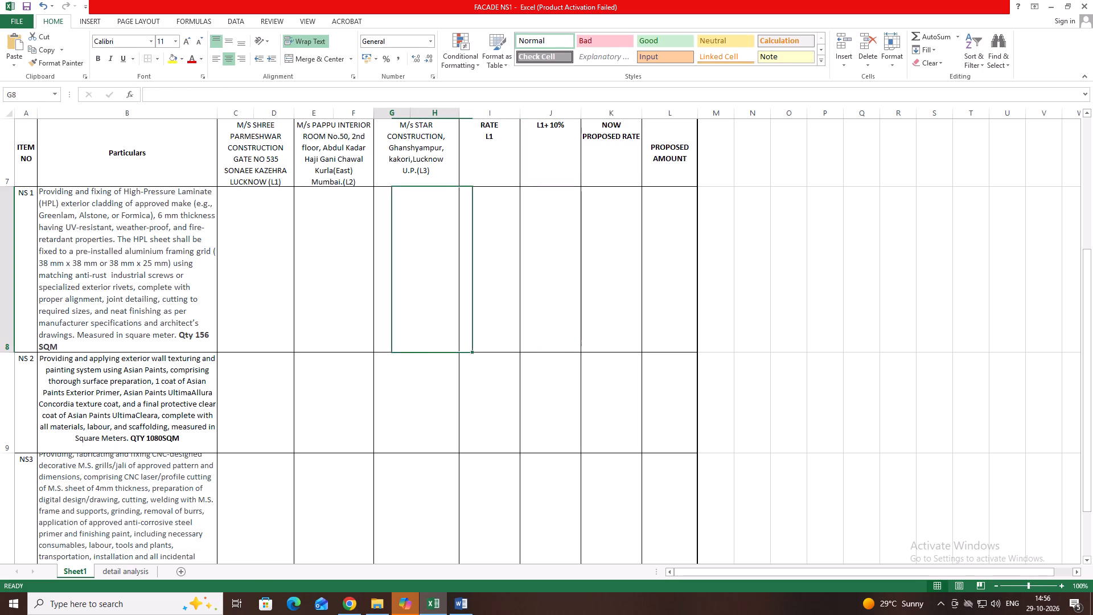
click(342, 297)
click(274, 288)
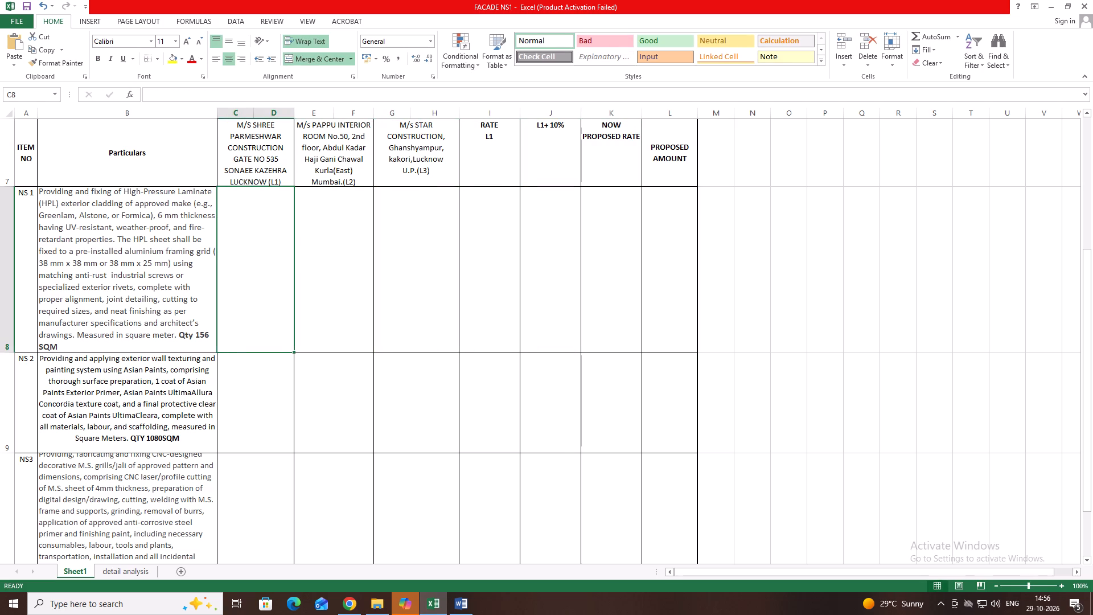
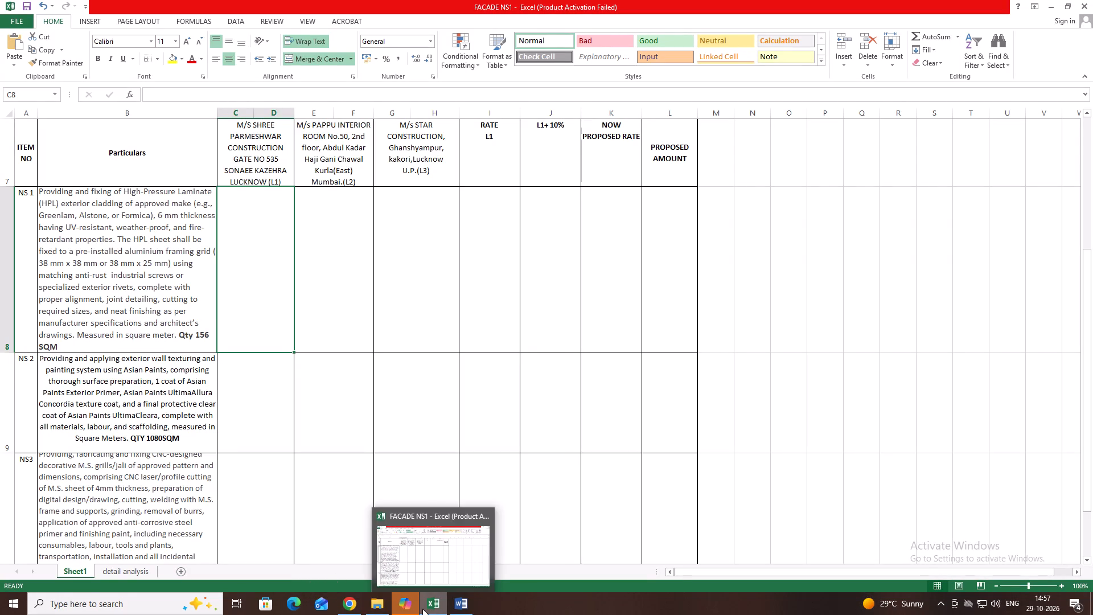
On the detail analysis sheet, replace the formula in Firm 2's NS 1 Final Rate cell with 5510.
click(124, 572)
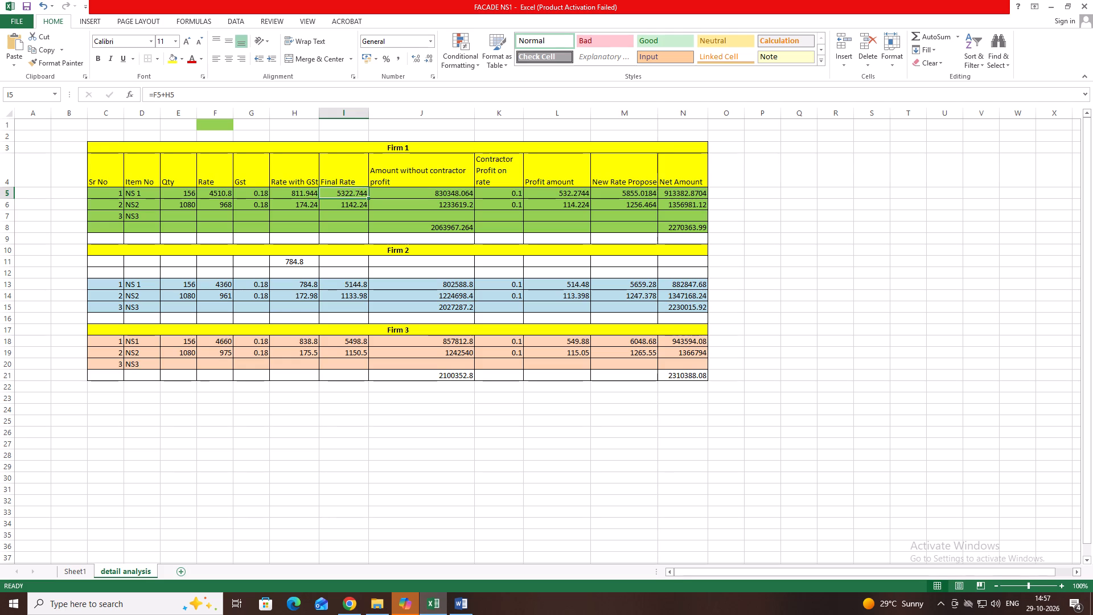
click(354, 282)
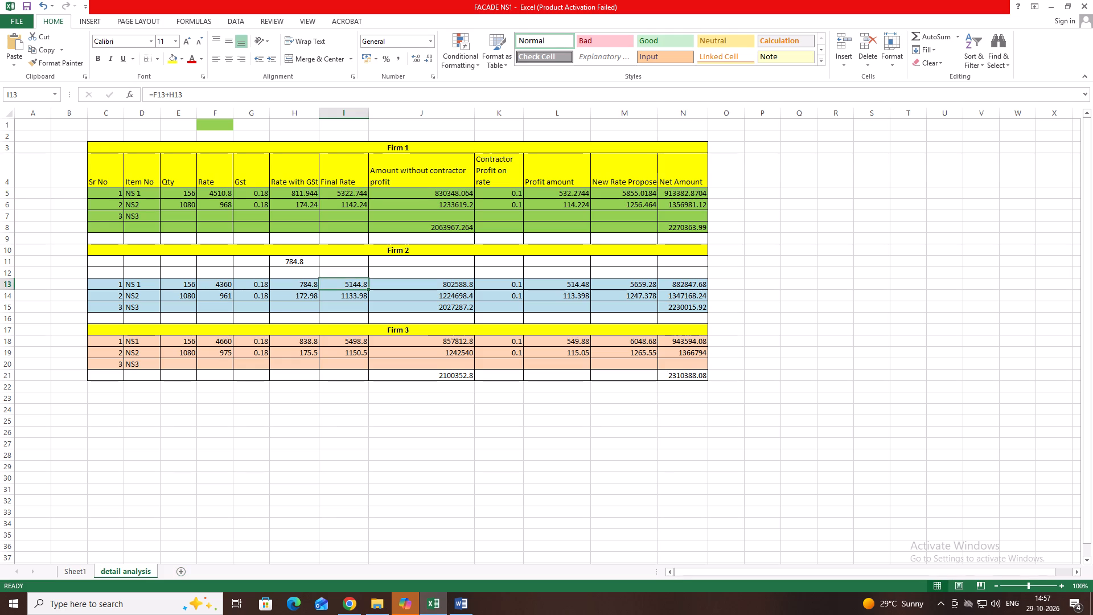
key(BackSpace)
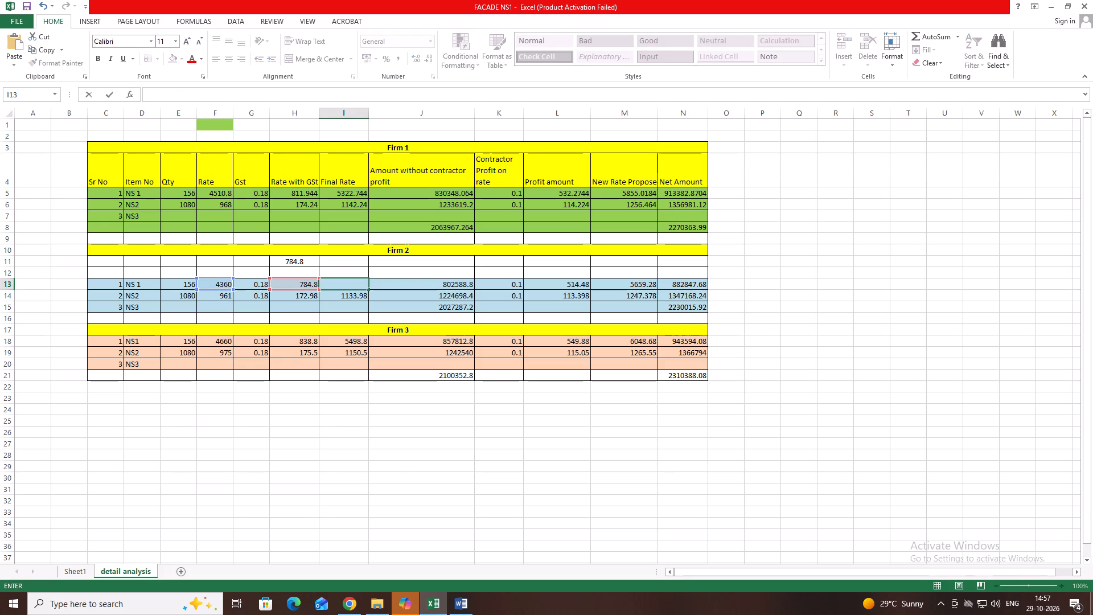
click(407, 280)
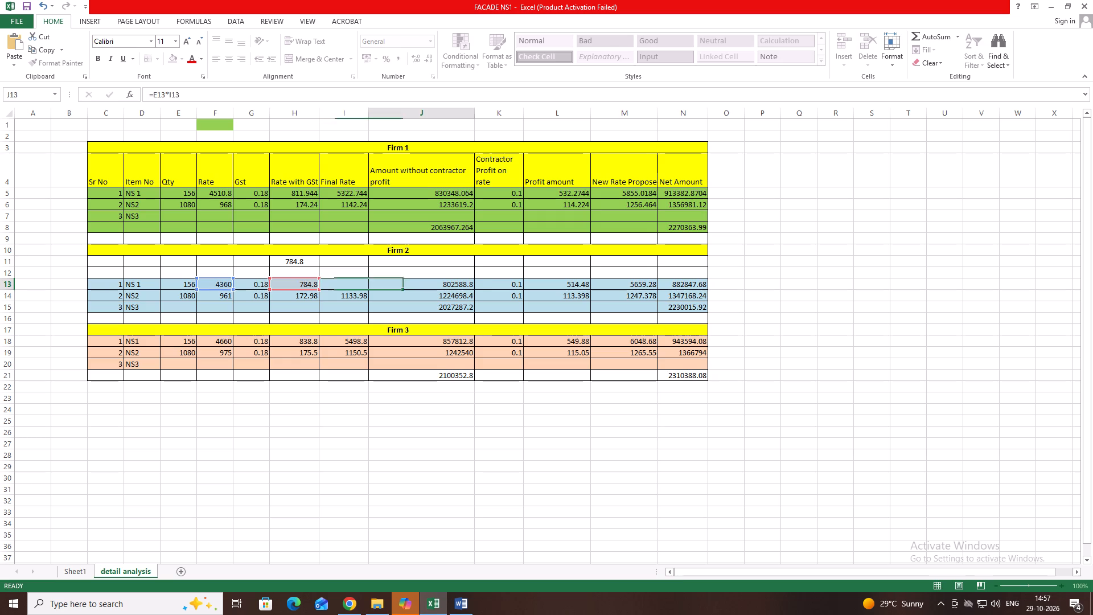
click(358, 288)
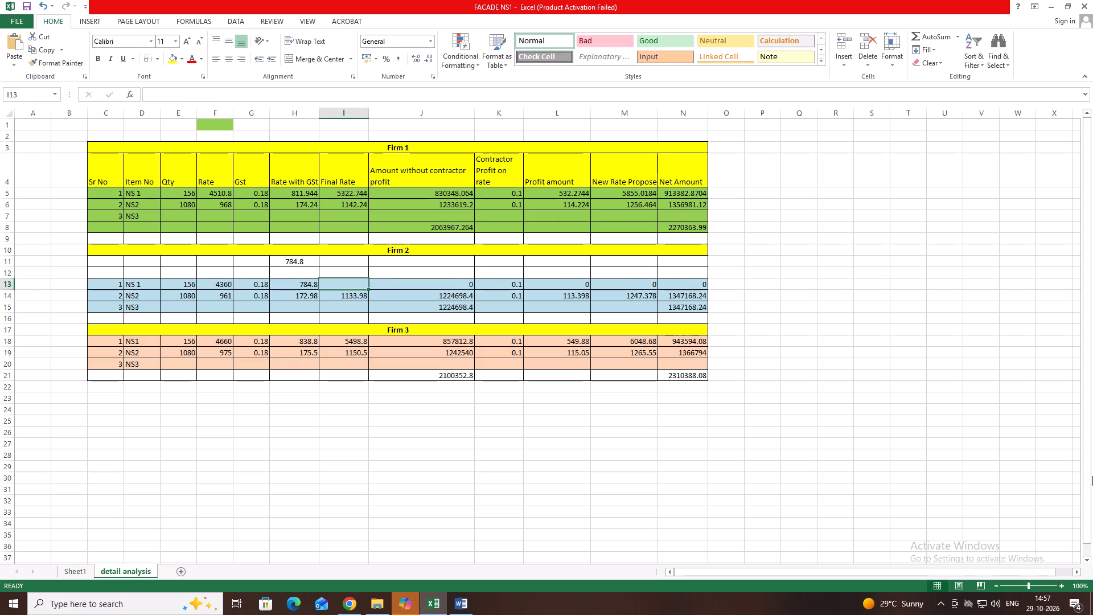
text(5510)
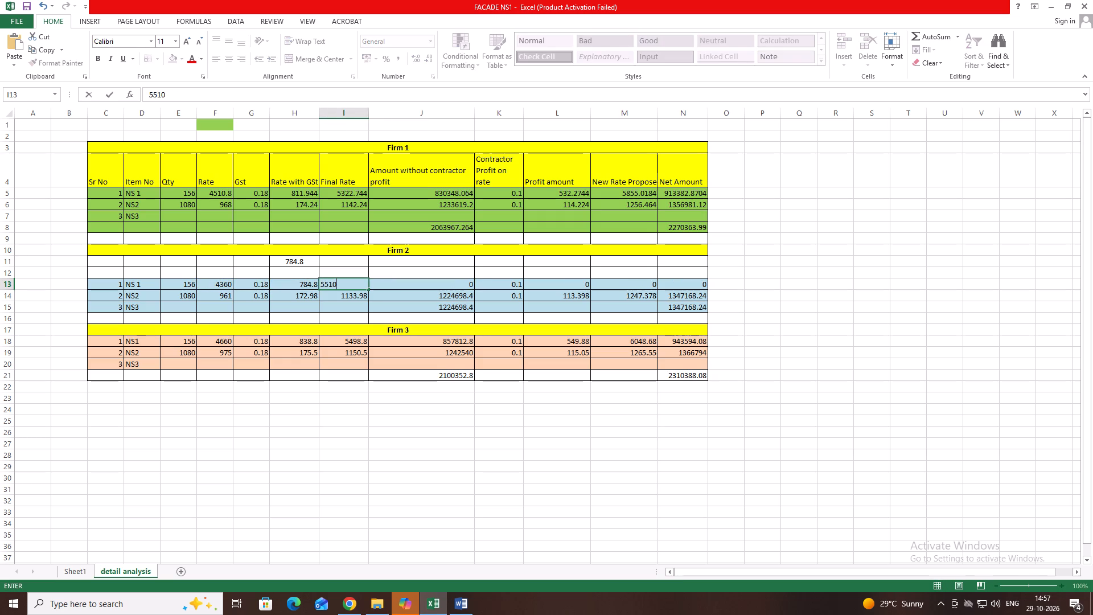
click(427, 302)
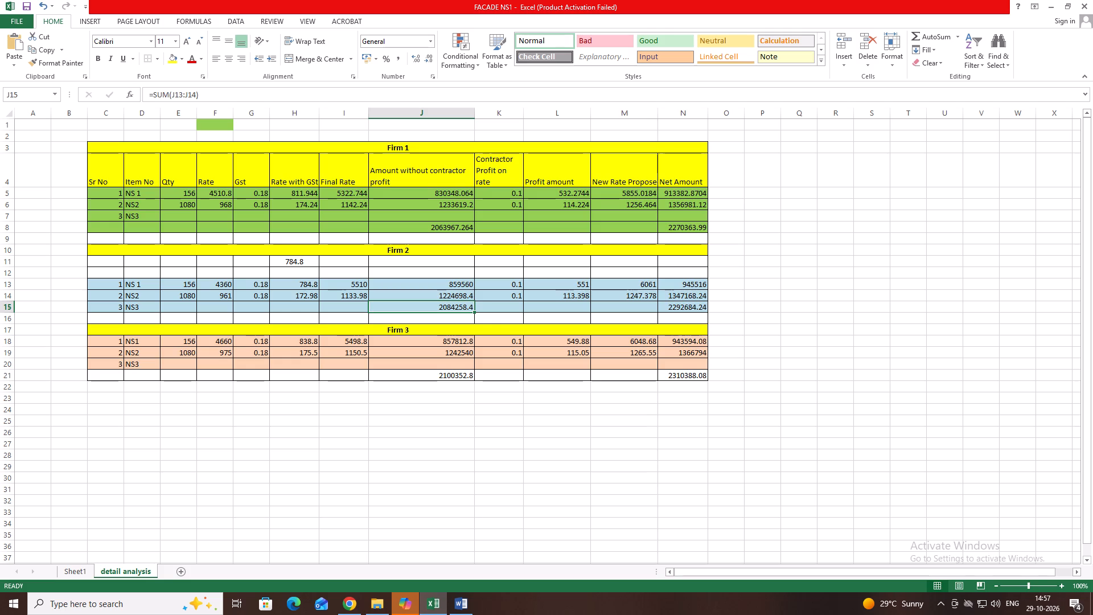
Replace the formula in Firm 2's NS2 Final Rate cell with 1144.
key(BackSpace)
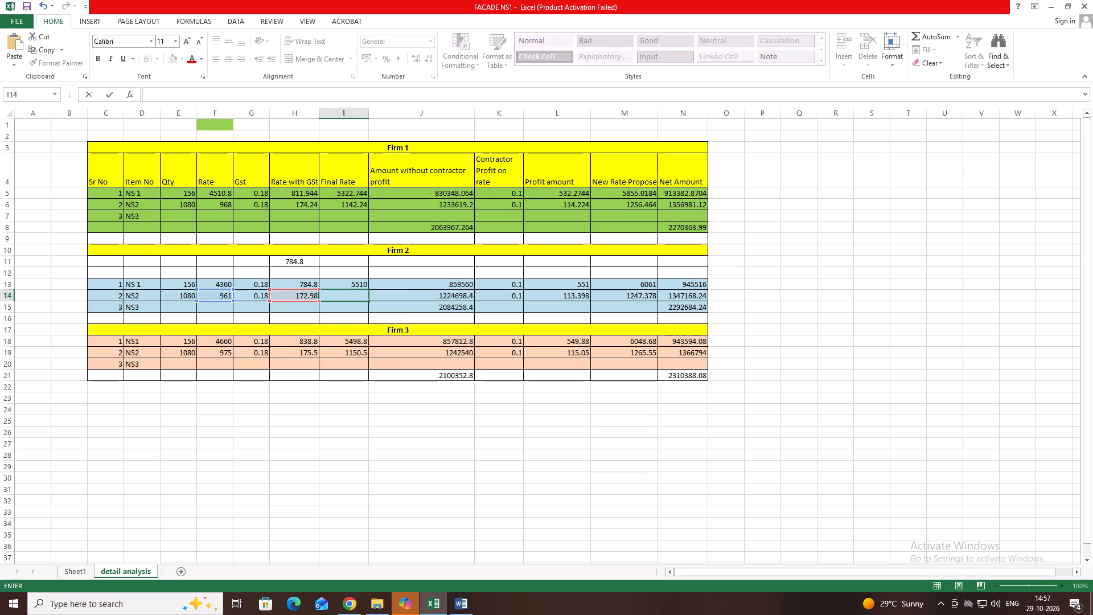
key(Right)
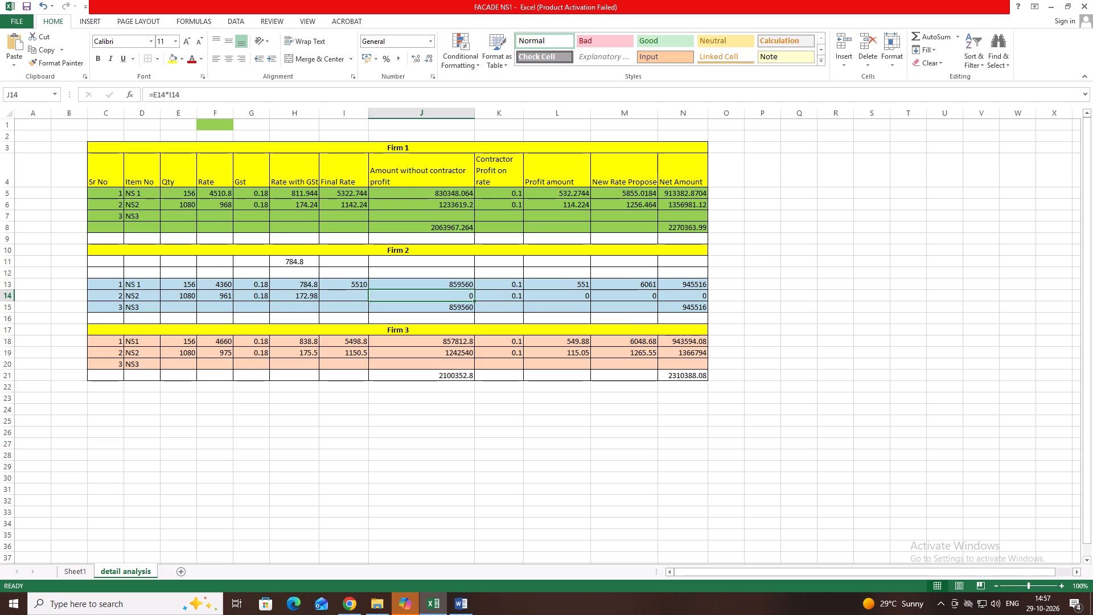
click(356, 293)
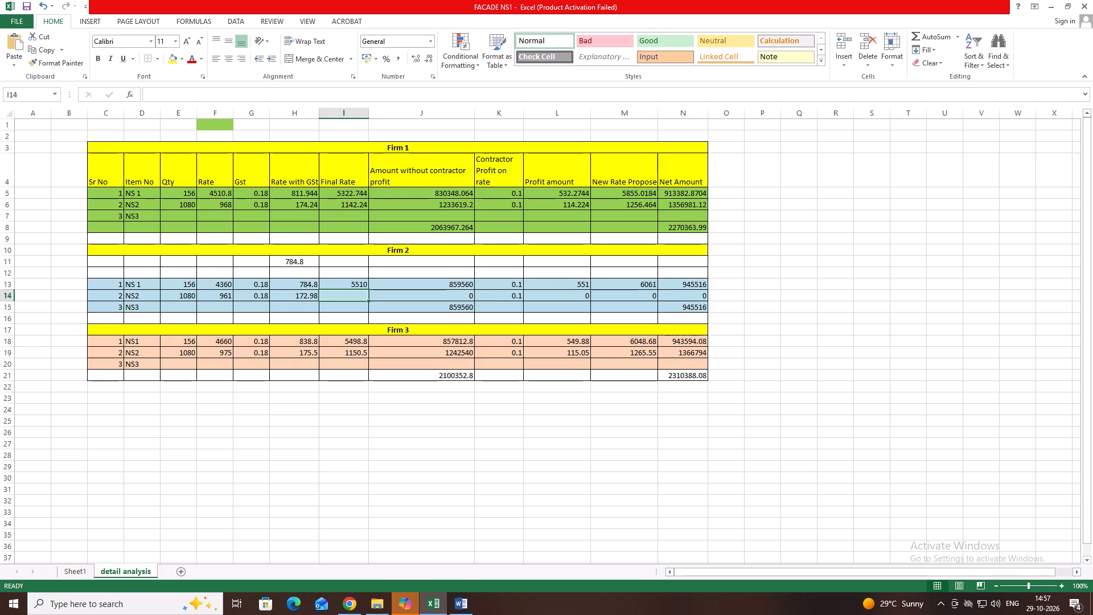
text(11.44)
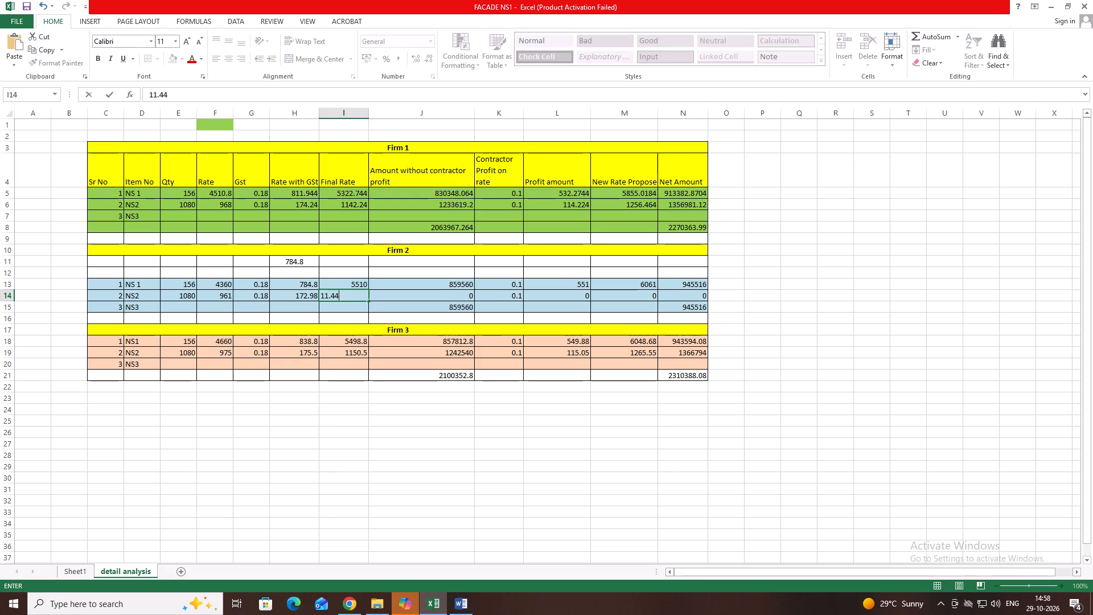
key(BackSpace)
key(BackSpace)
key(BackSpace)
text(44)
click(380, 352)
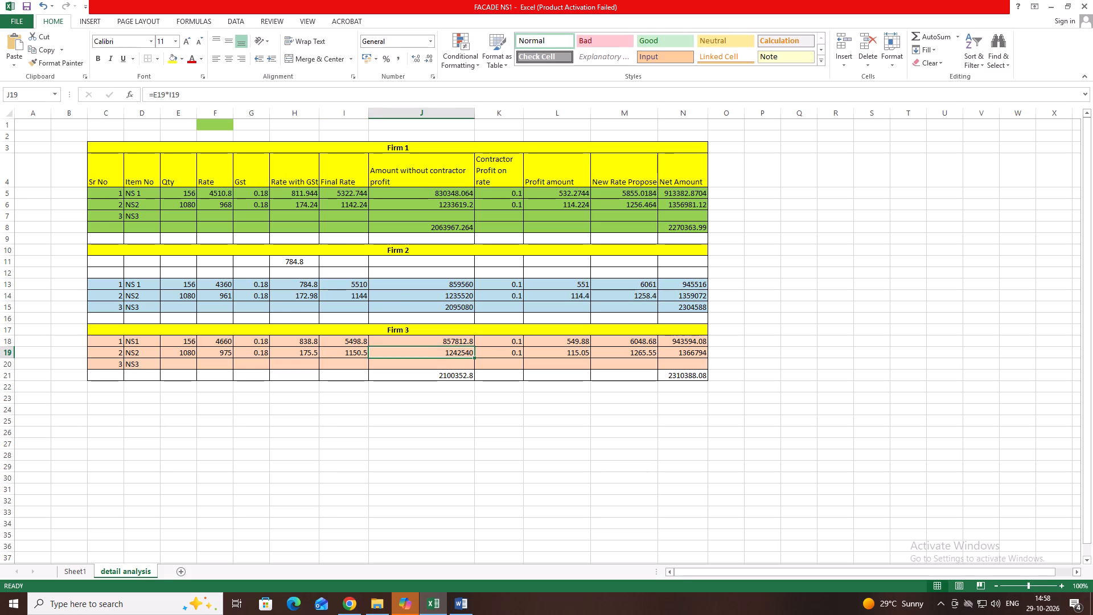
Copy Firm 1's NS 1 Final Rate into Sheet1's NS 1 rate cell under M/S SHREE PARMESHWAR CONSTRUCTION (L1).
click(359, 282)
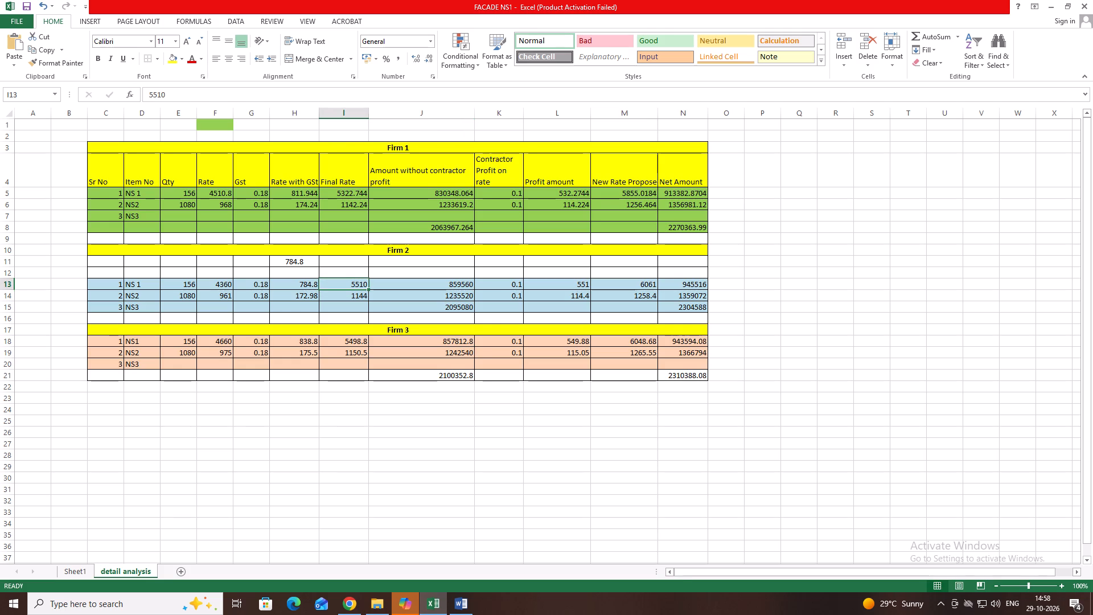
click(348, 196)
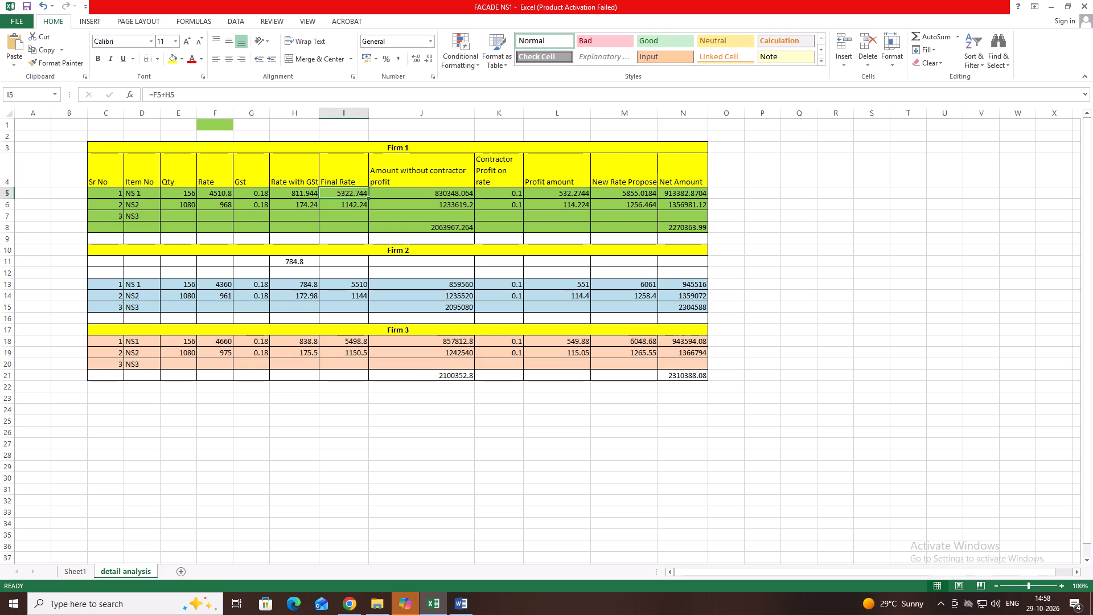
key(ctrl+c)
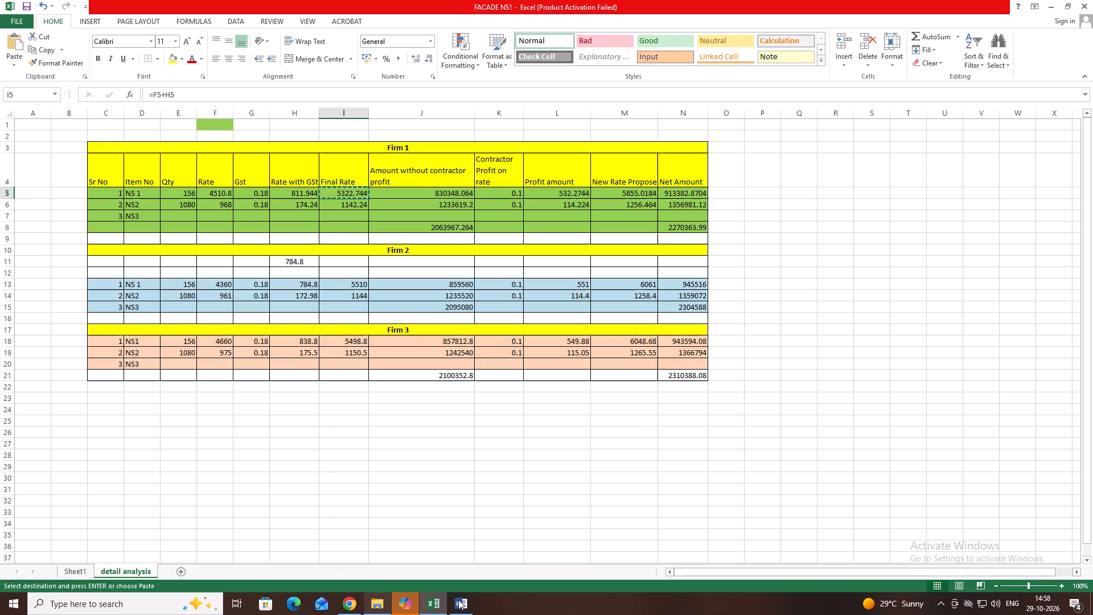
click(455, 603)
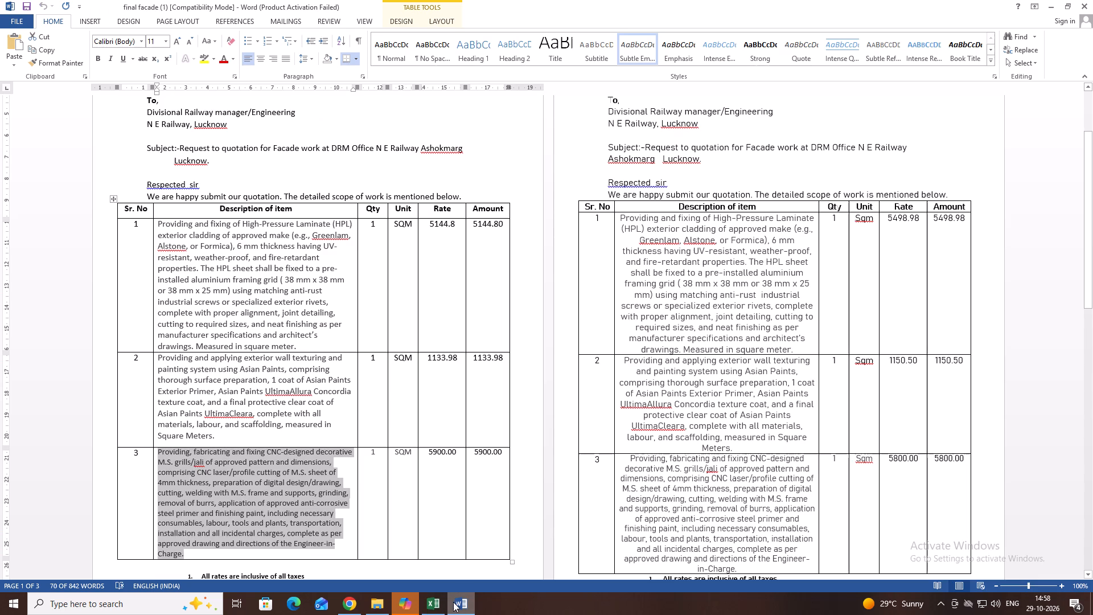
click(437, 606)
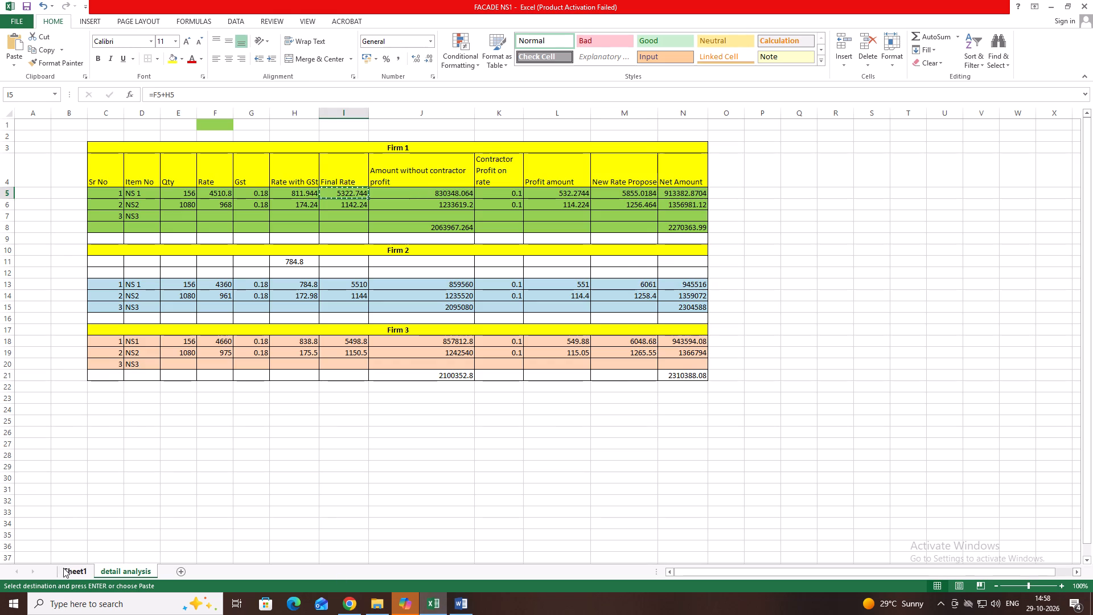
click(65, 568)
key(ctrl+v)
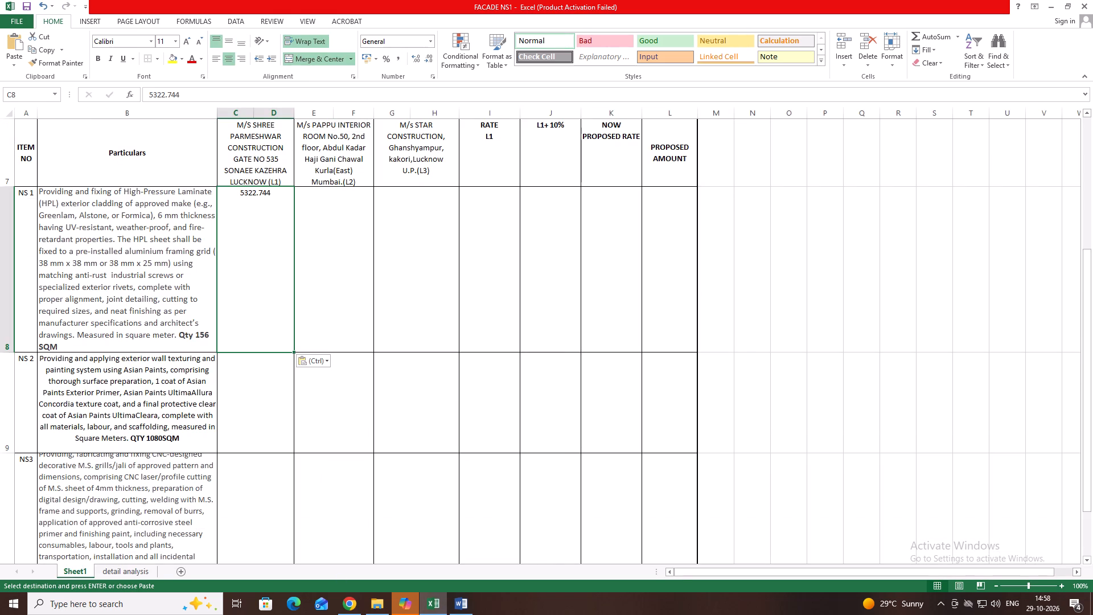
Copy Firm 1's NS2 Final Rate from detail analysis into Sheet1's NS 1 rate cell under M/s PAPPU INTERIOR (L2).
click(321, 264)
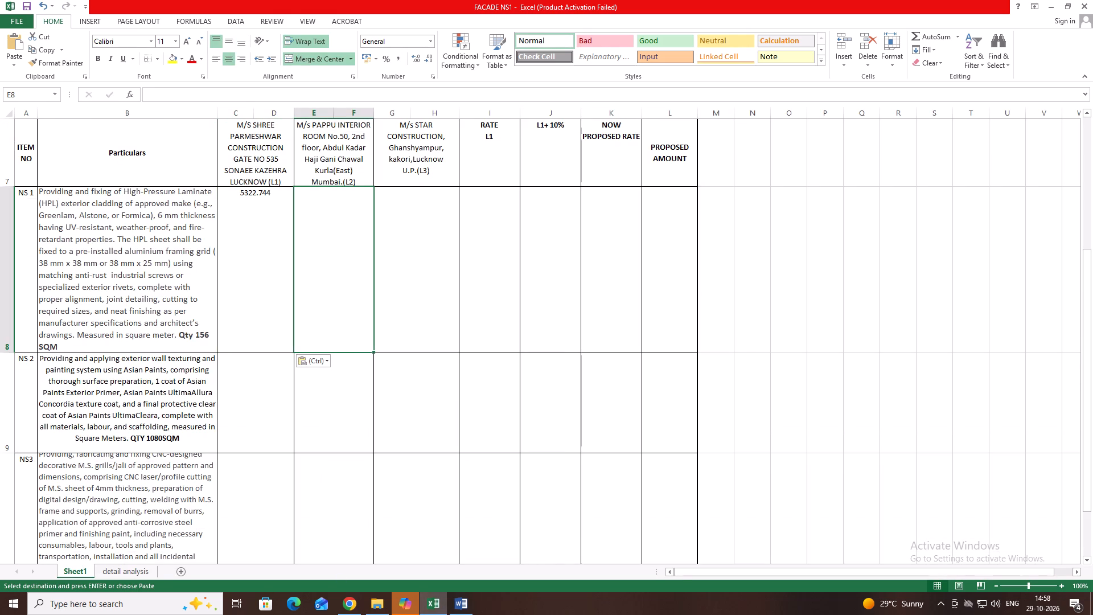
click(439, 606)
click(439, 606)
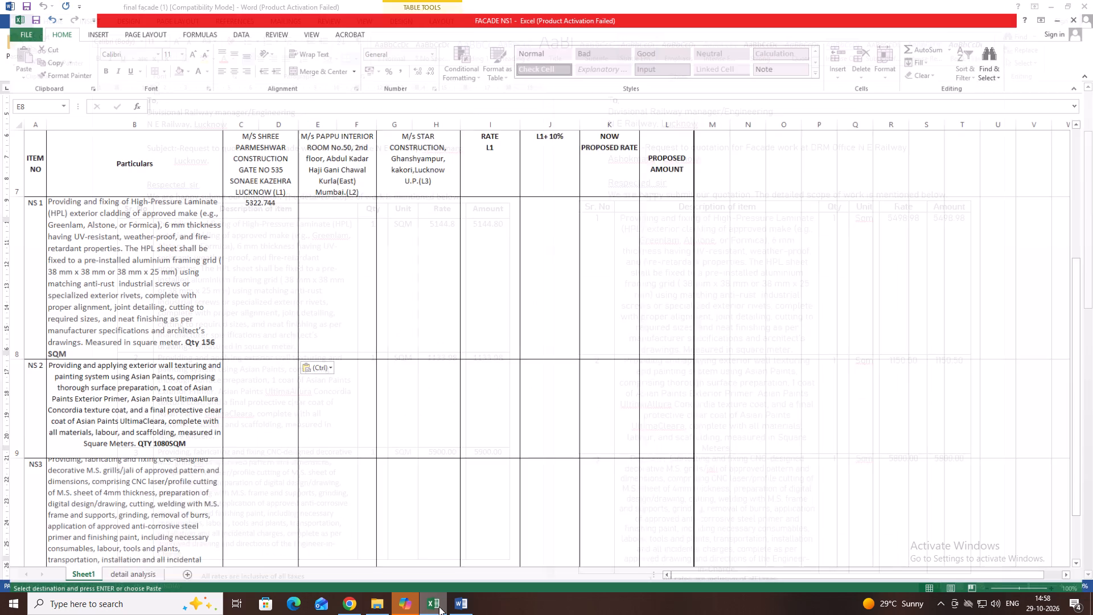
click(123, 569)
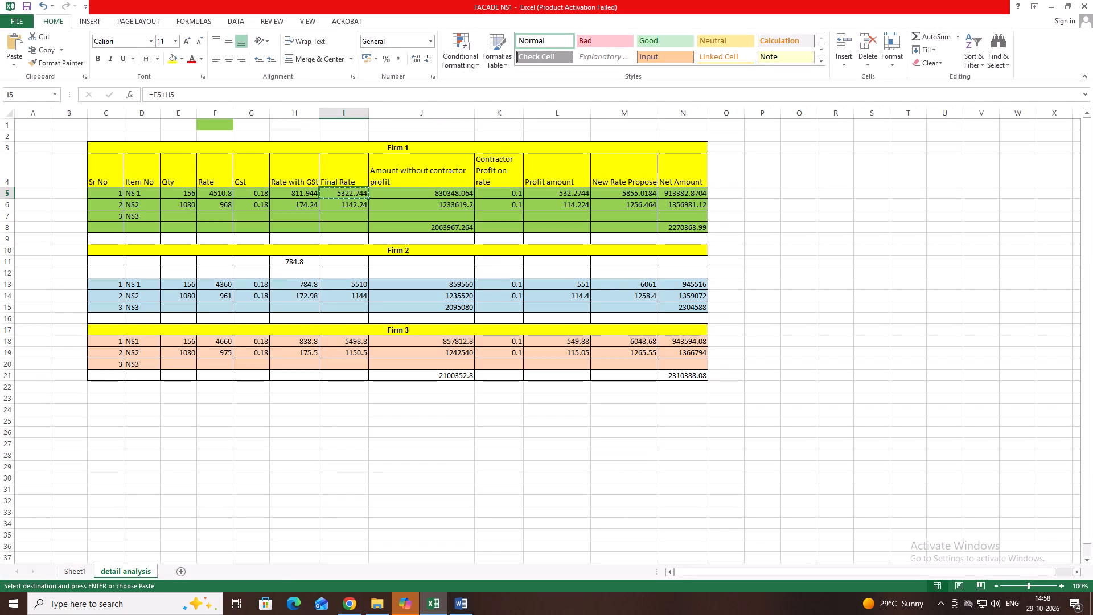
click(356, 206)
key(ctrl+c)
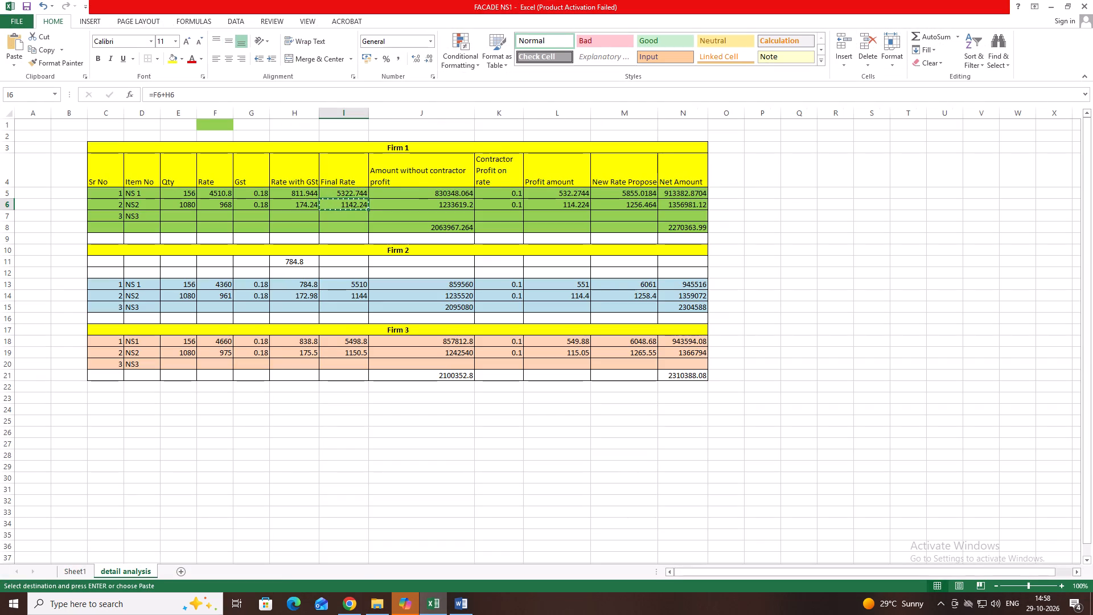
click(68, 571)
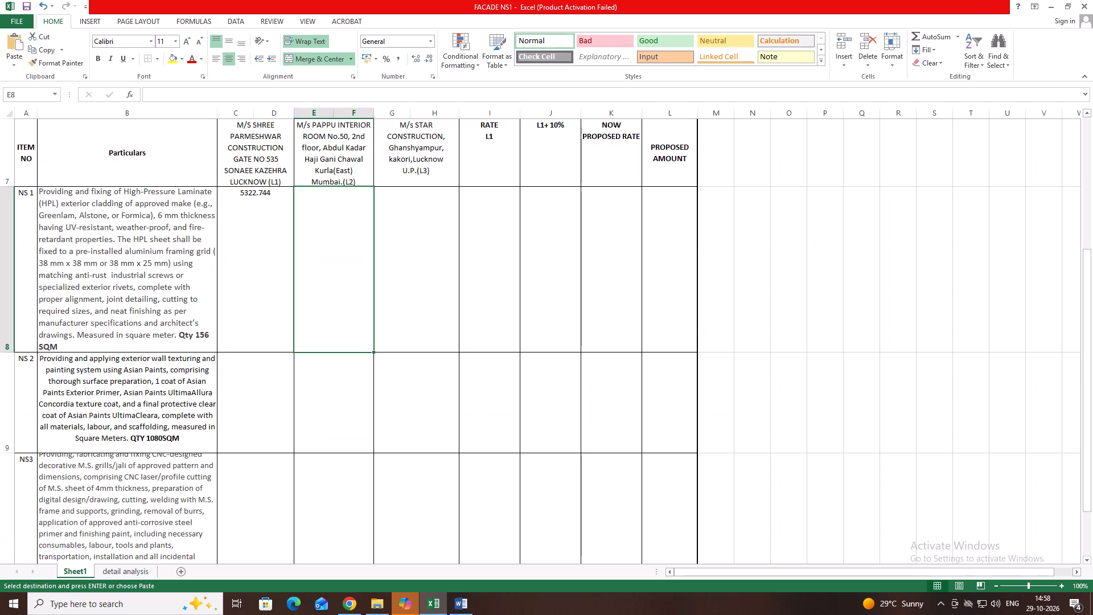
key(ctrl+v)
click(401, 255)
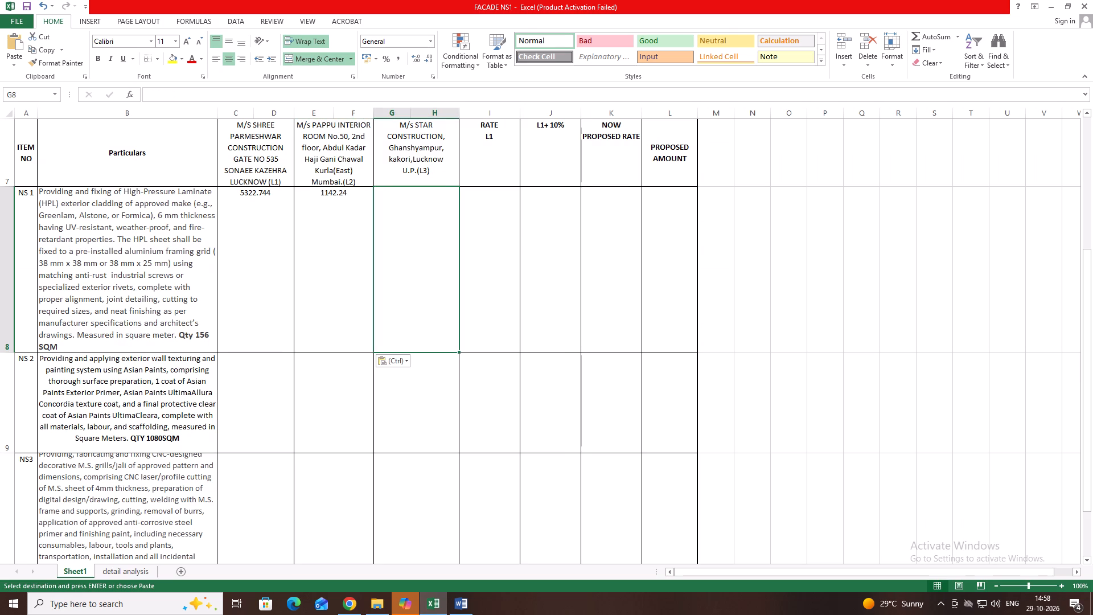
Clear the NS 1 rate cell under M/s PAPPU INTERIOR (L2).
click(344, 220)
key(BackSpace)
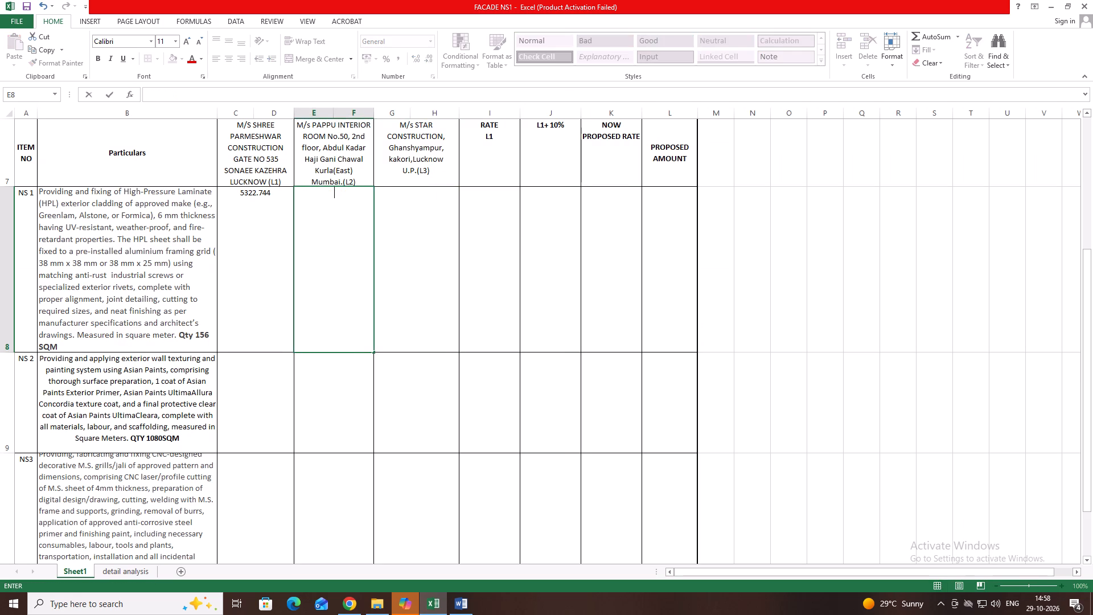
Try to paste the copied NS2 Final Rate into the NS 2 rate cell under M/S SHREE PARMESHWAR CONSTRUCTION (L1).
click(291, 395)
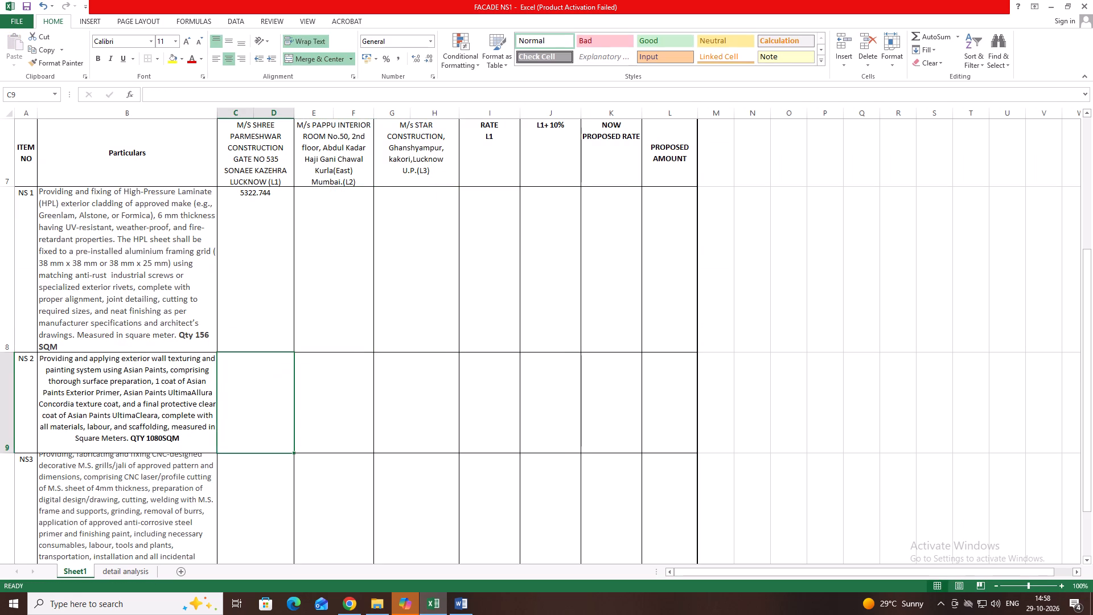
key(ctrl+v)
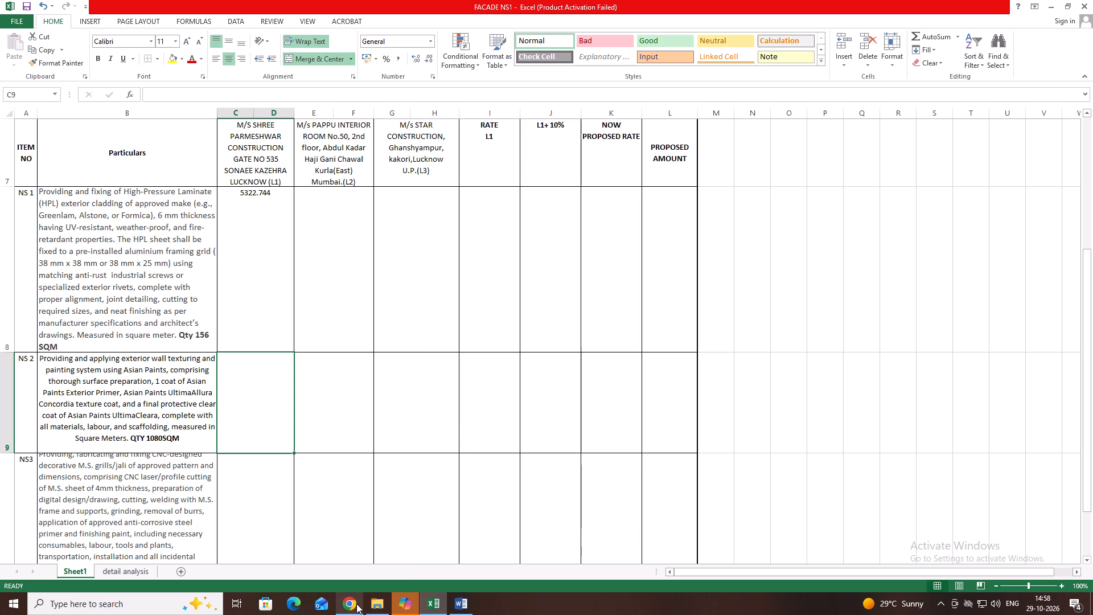
Check item 3's rate in the Word quotations against the empty NS3 row of Firm 1 in the detail analysis sheet.
click(429, 607)
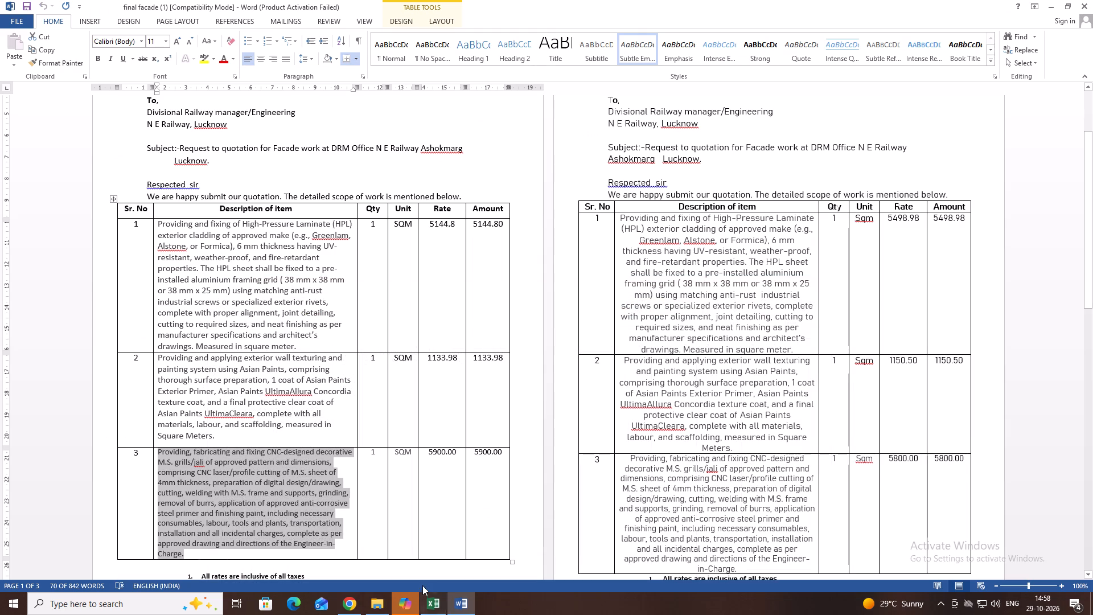
scroll(354, 526, down, 2)
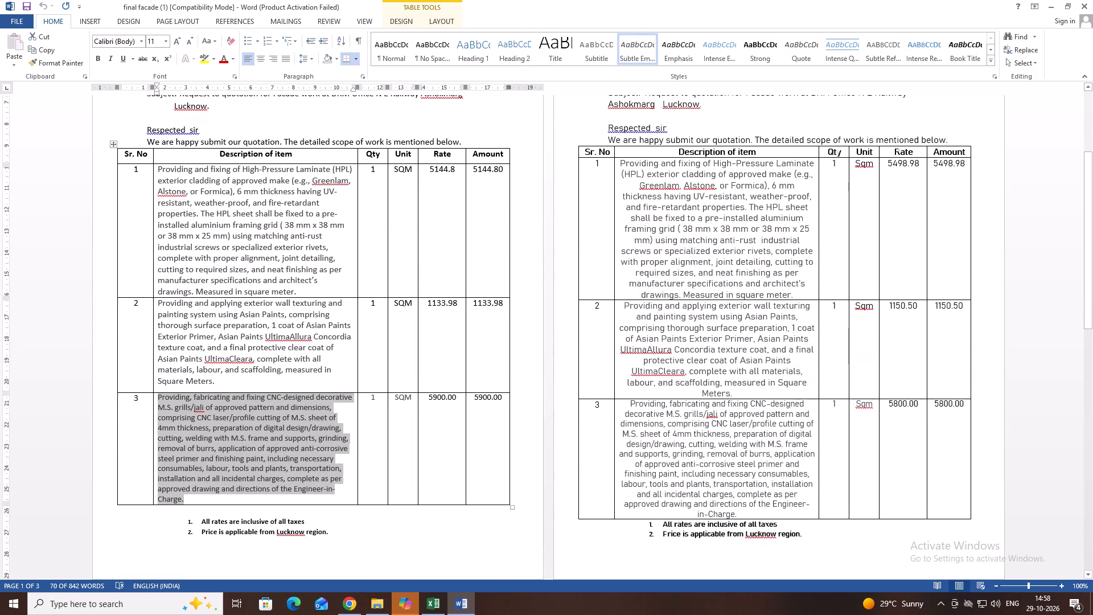
click(430, 600)
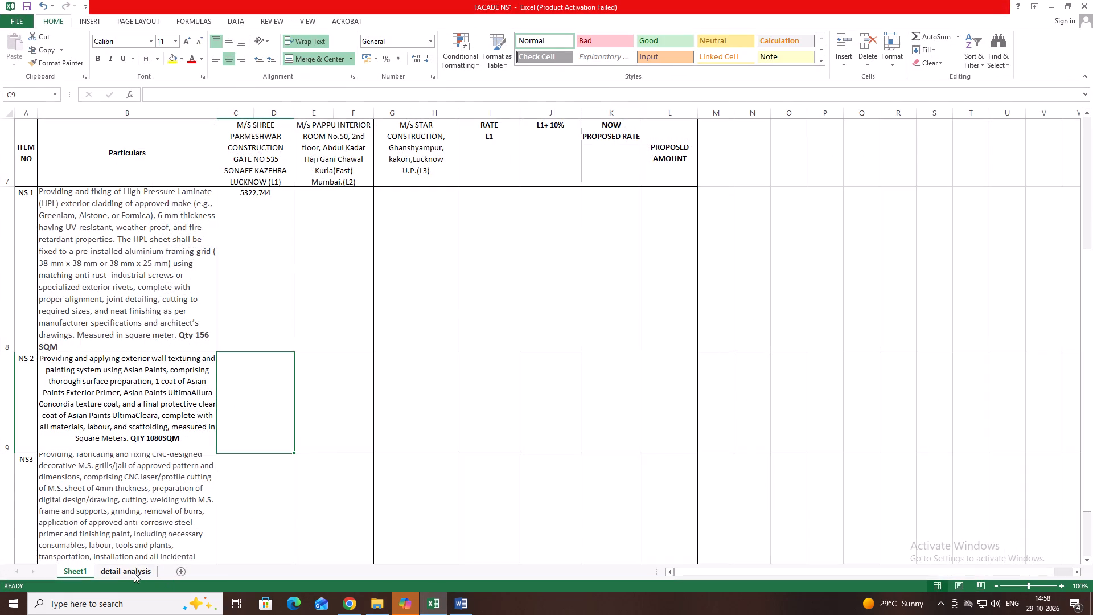
click(128, 572)
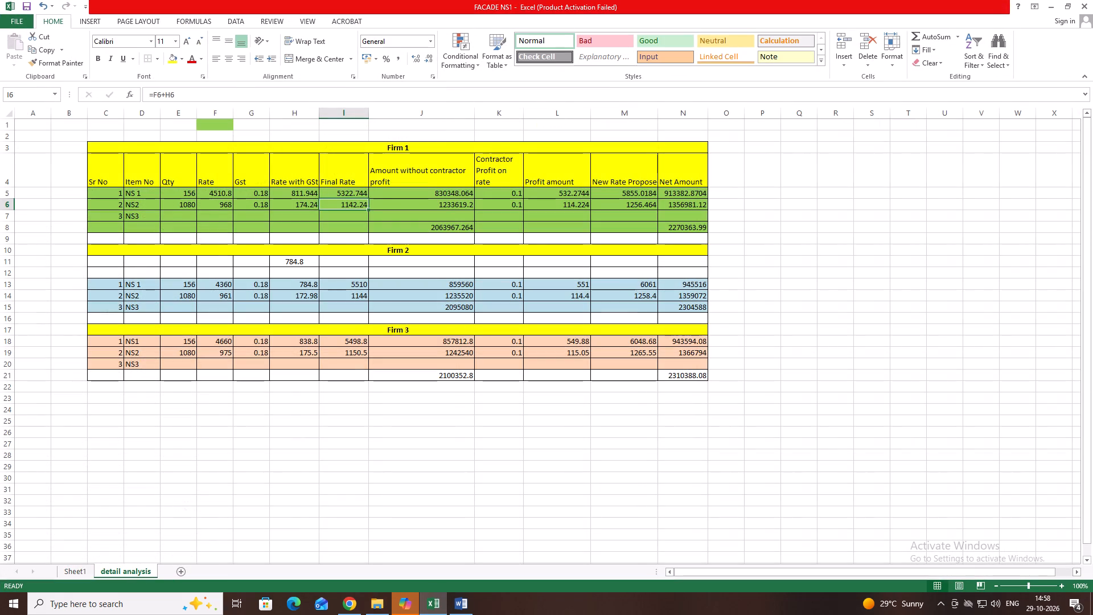
click(181, 216)
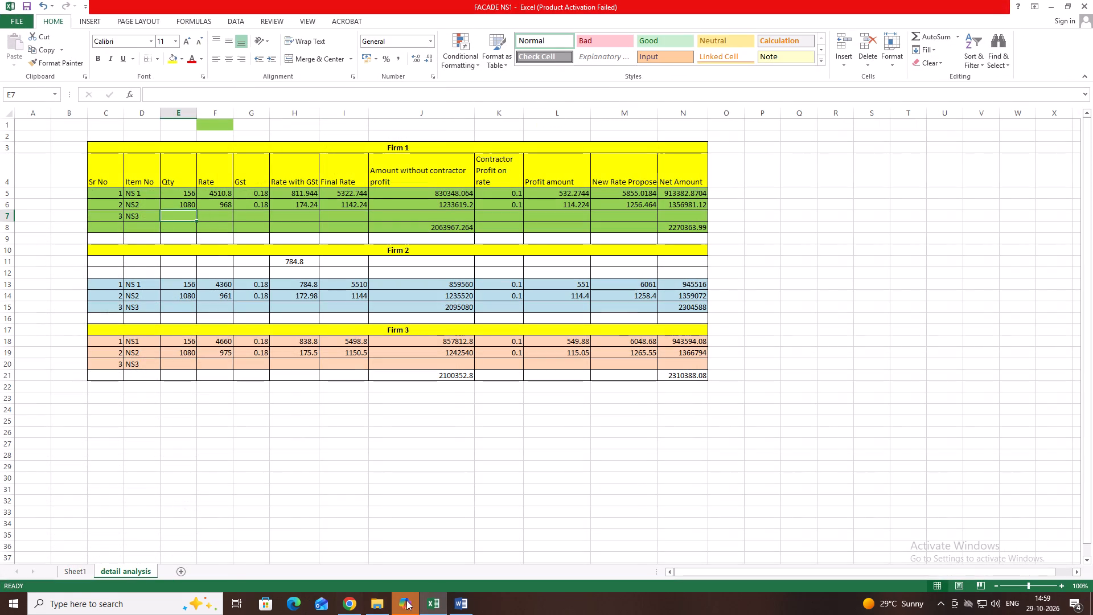
click(471, 604)
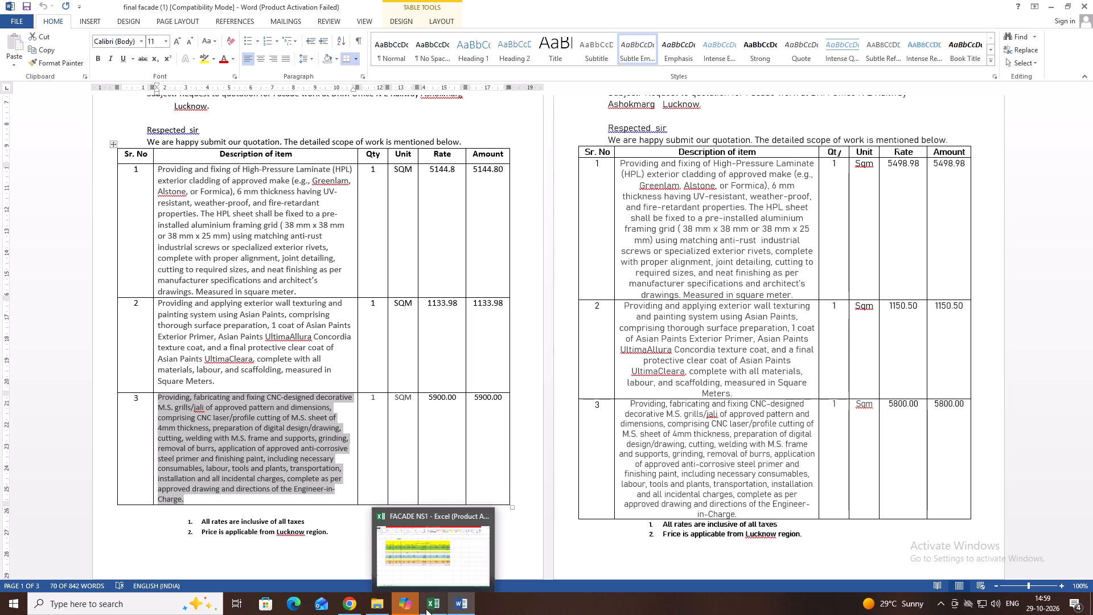
Switch to the Excel workbook and enter 5825 as Firm 1's NS3 Final Rate in detail analysis.
click(424, 602)
click(347, 217)
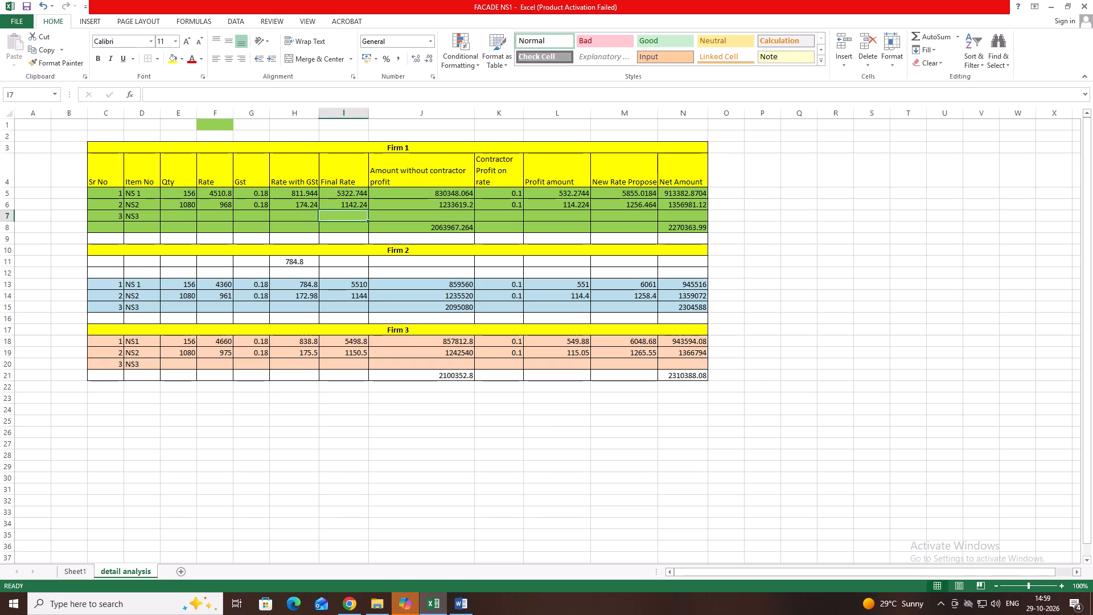
text(5825)
click(546, 218)
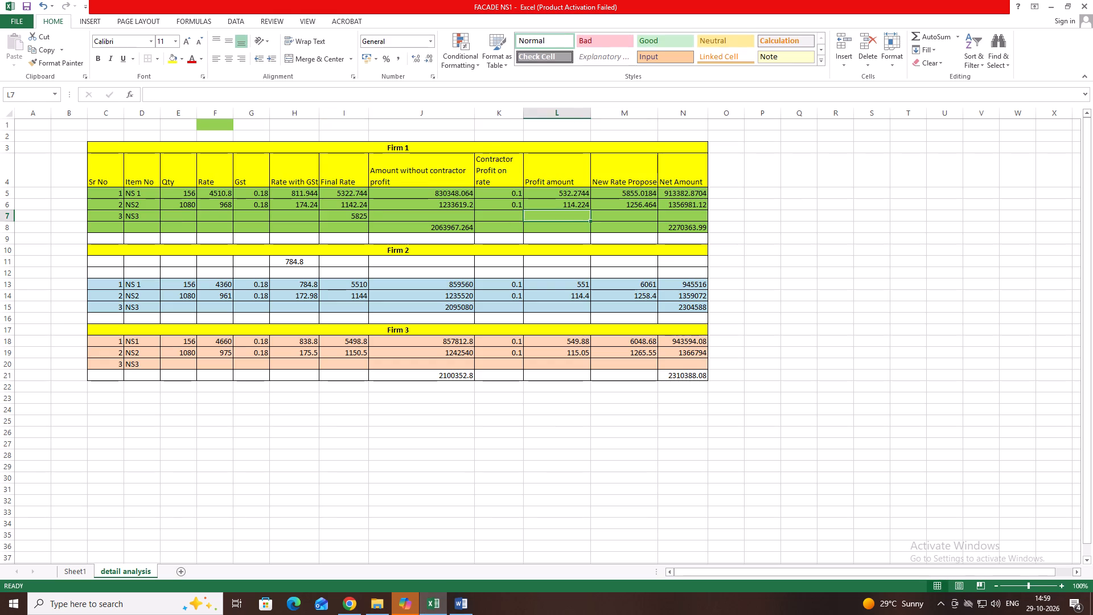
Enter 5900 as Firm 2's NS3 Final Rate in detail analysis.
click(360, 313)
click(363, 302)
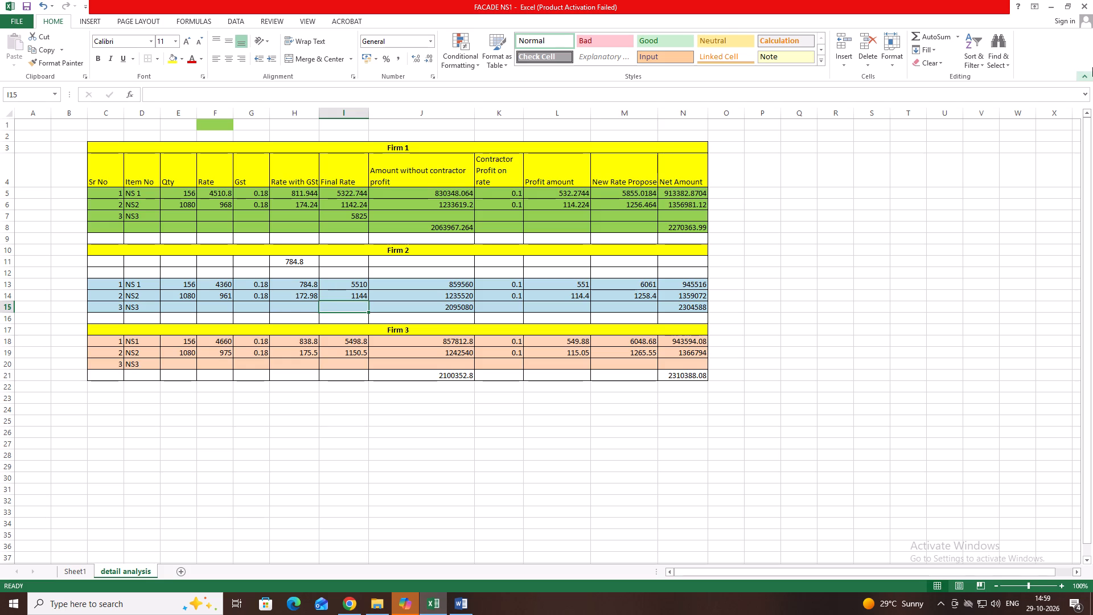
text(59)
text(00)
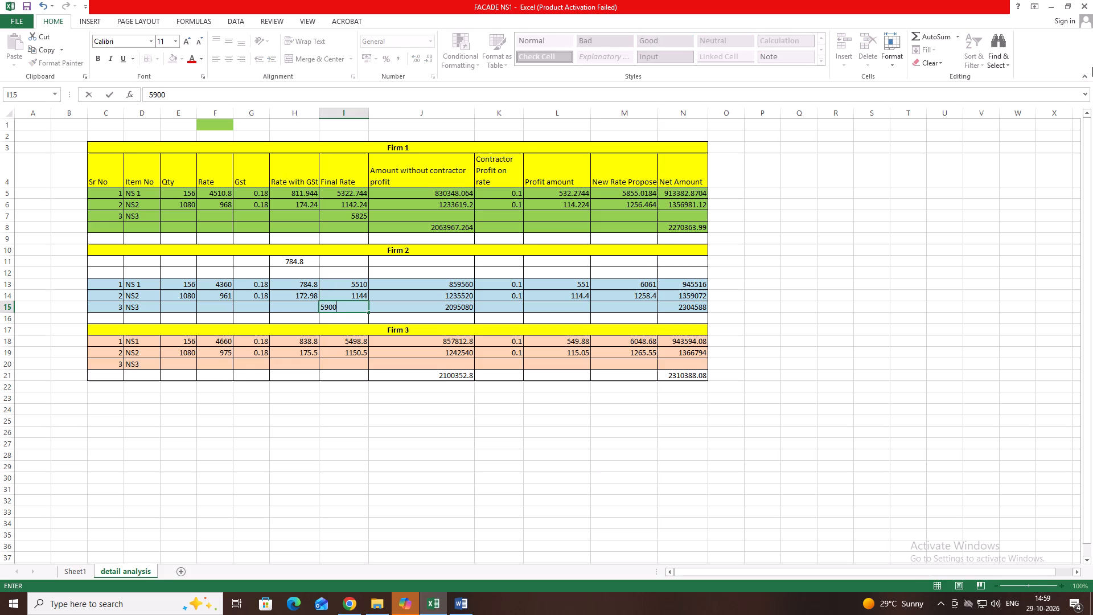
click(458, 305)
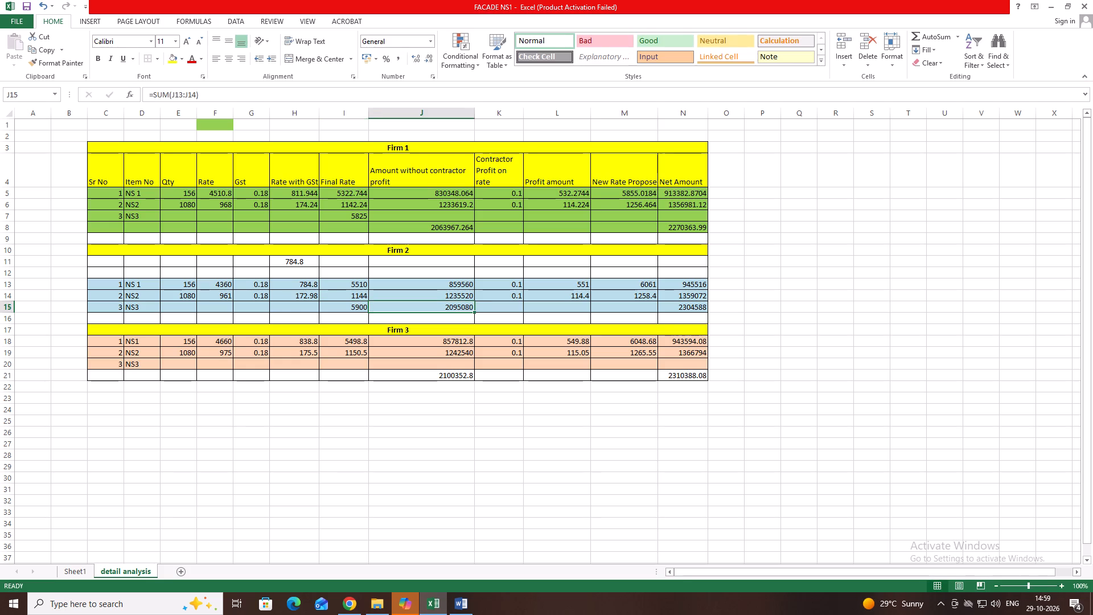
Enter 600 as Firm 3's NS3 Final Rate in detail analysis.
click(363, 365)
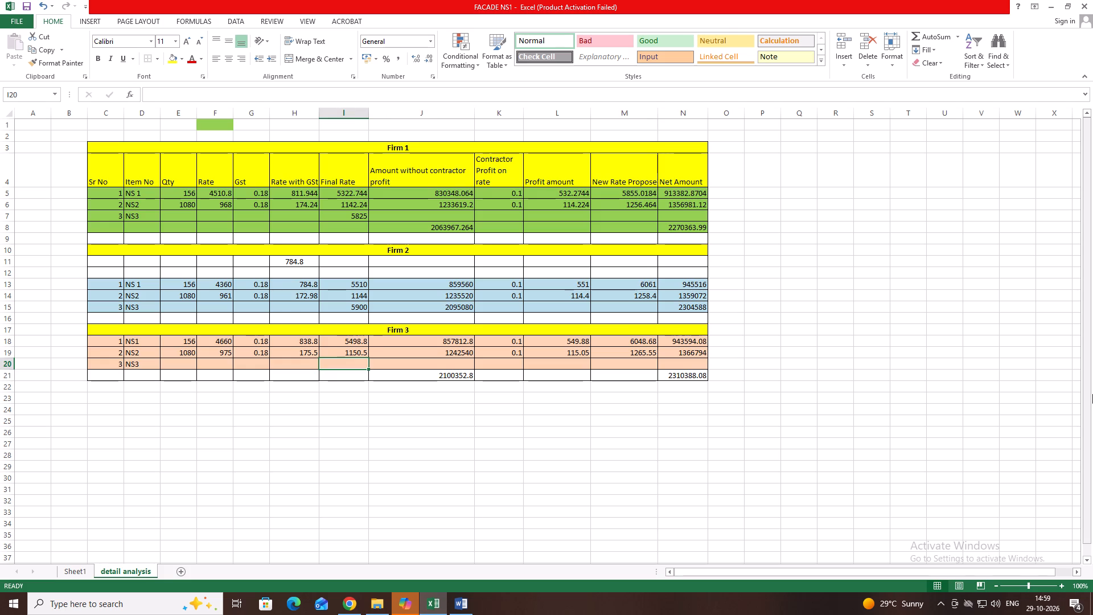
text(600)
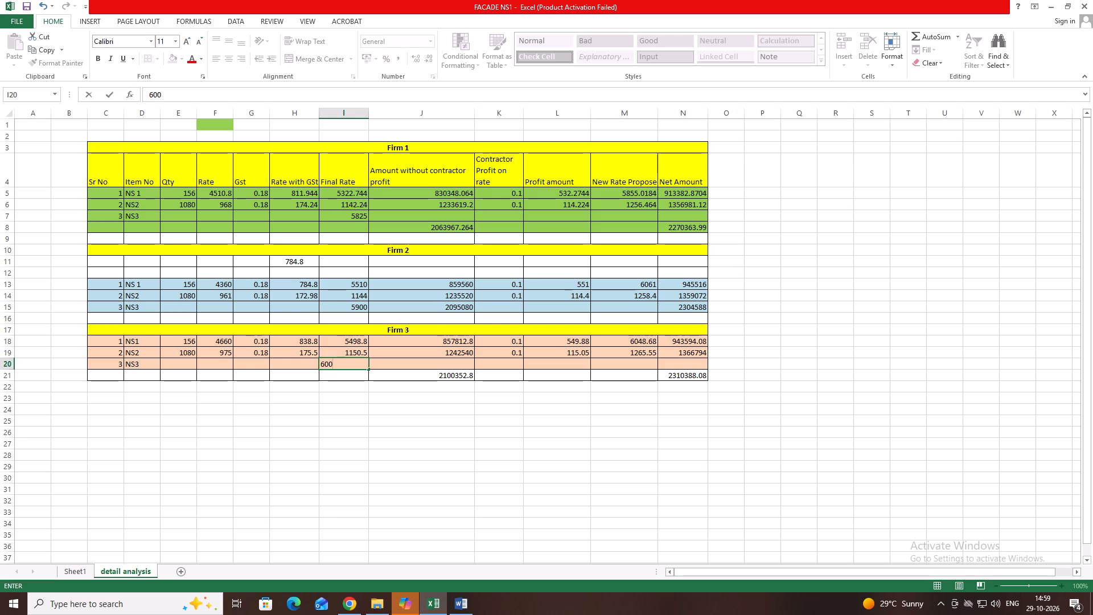
Set Firm 2's NS3 Final Rate in detail analysis to 6010.
click(363, 314)
click(363, 305)
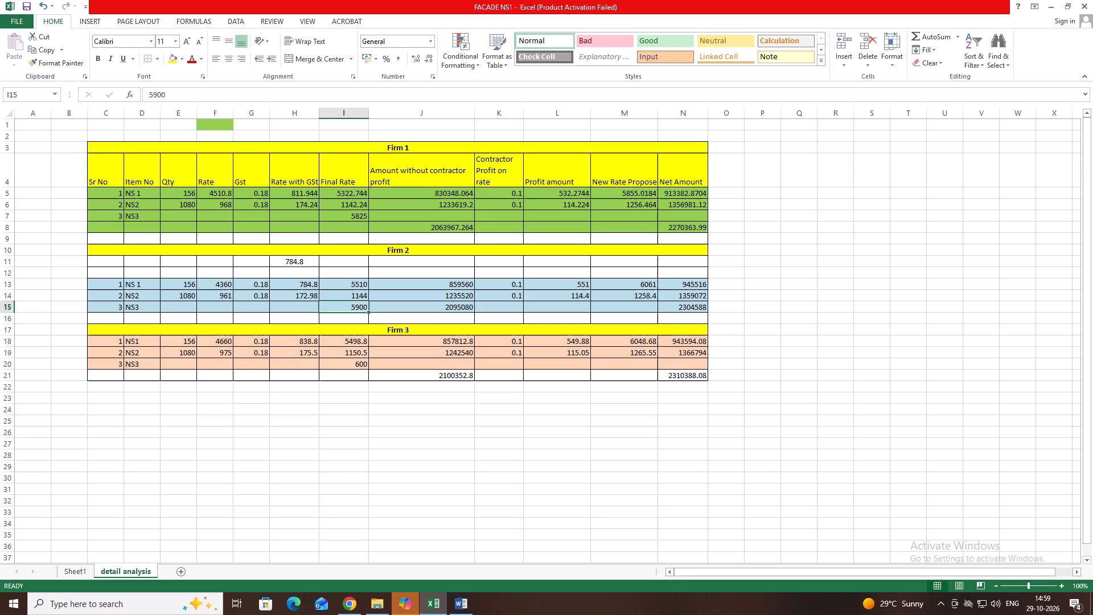
key(BackSpace)
text(600)
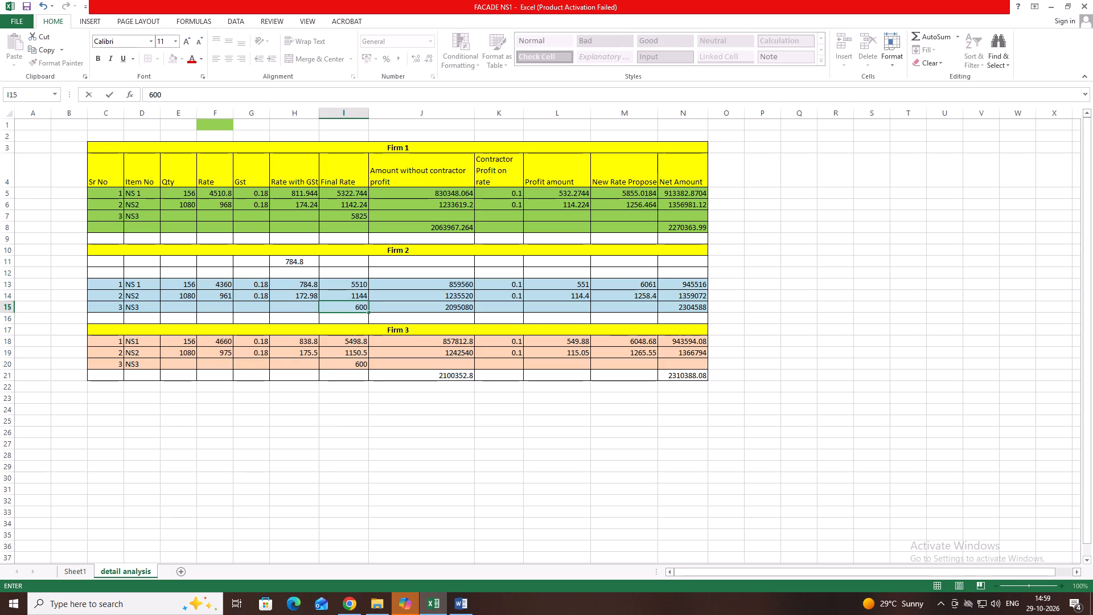
key(0)
key(BackSpace)
key(BackSpace)
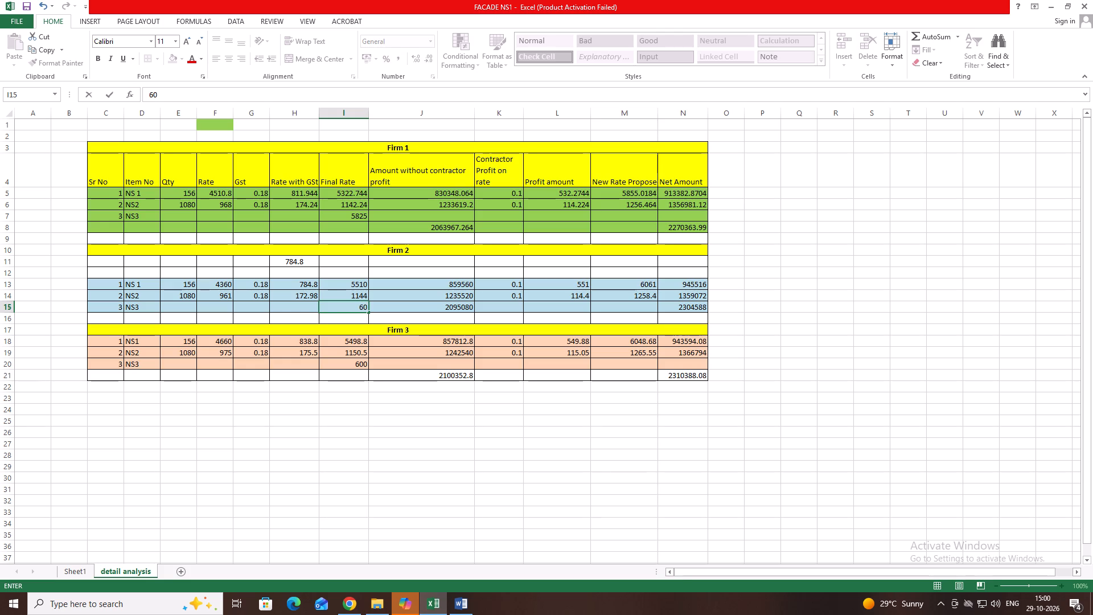
text(25)
key(BackSpace)
key(1)
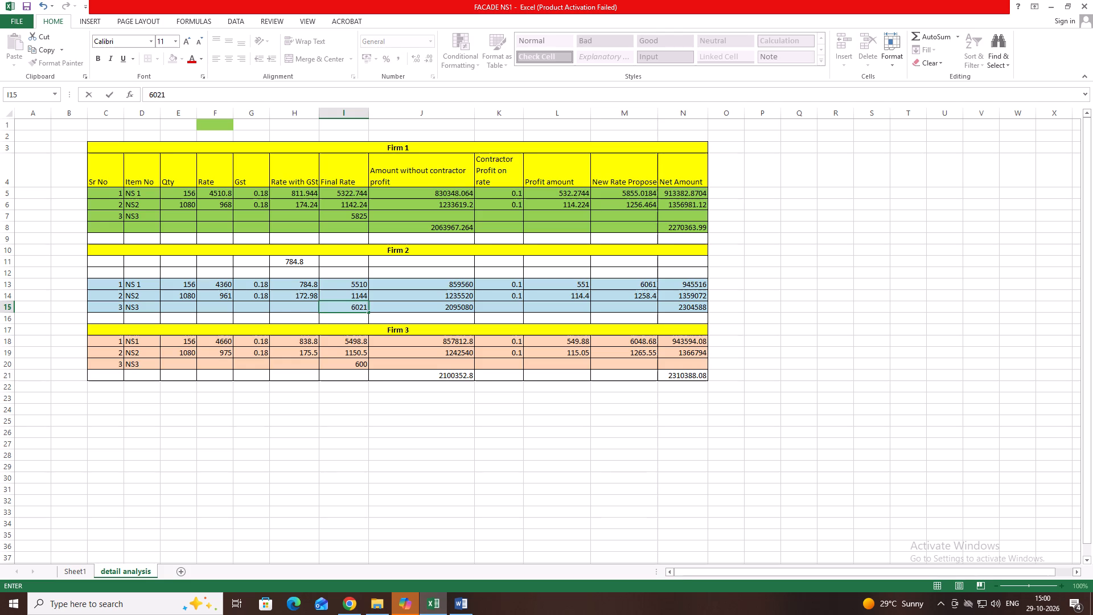
key(BackSpace)
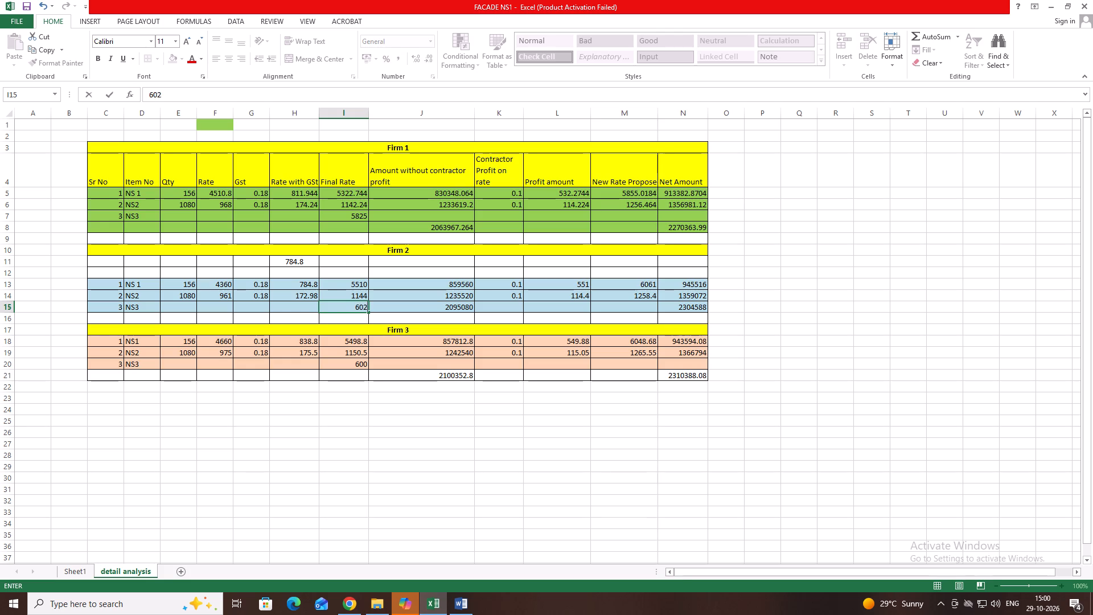
key(BackSpace)
text(10)
Set Firm 3's NS3 Final Rate in detail analysis to 5900.
click(363, 363)
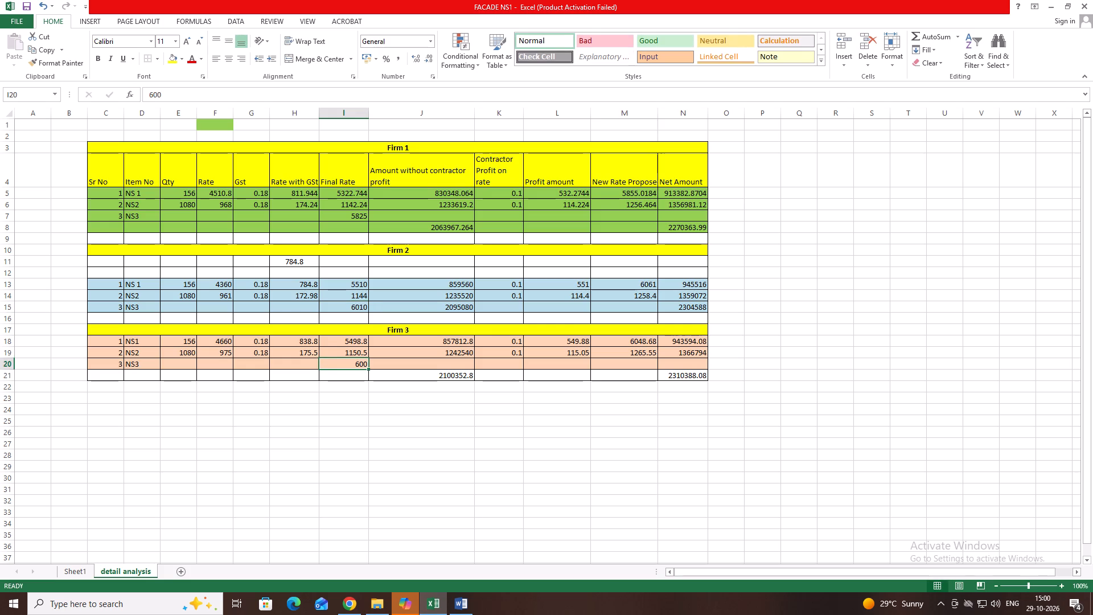
key(BackSpace)
text(5900)
click(381, 380)
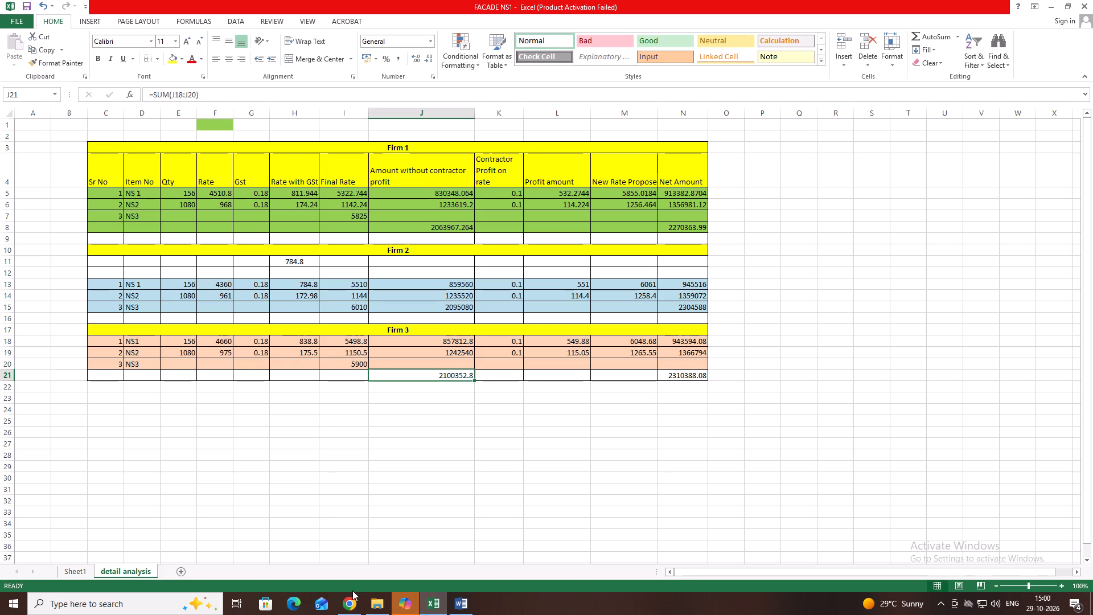
Copy Firm 1's NS2 Final Rate from detail analysis into Sheet1's NS 2 rate cell under M/S SHREE PARMESHWAR CONSTRUCTION (L1).
click(79, 569)
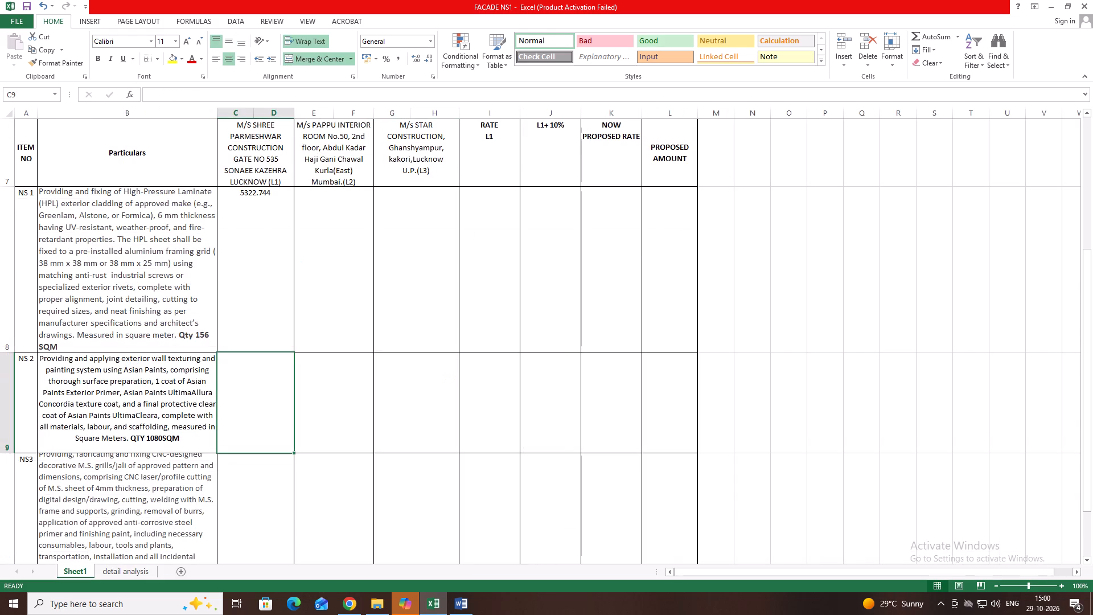
click(435, 604)
click(435, 604)
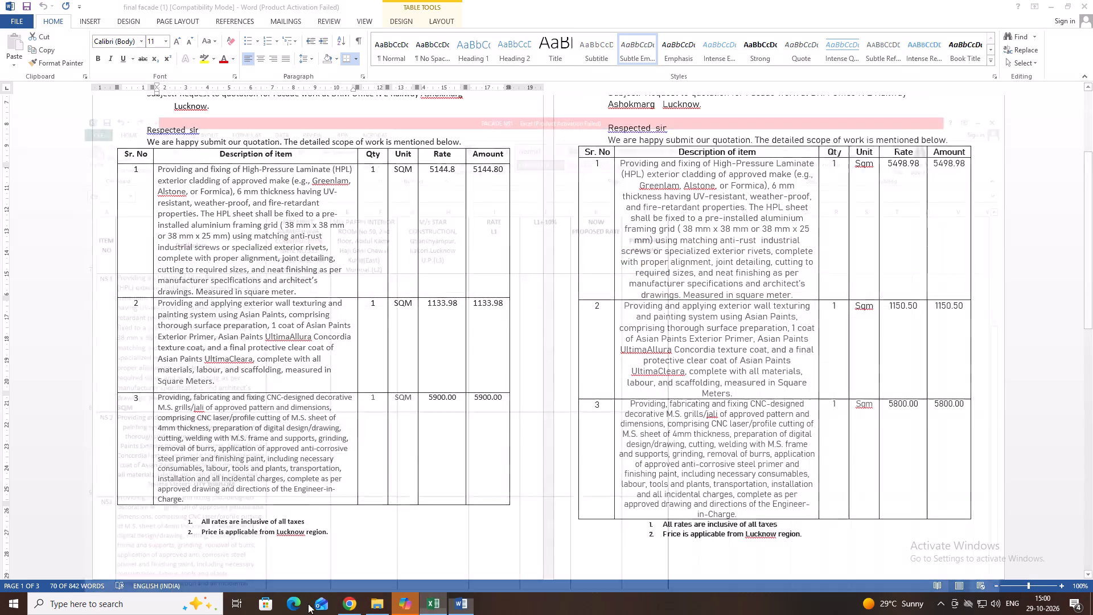
click(128, 569)
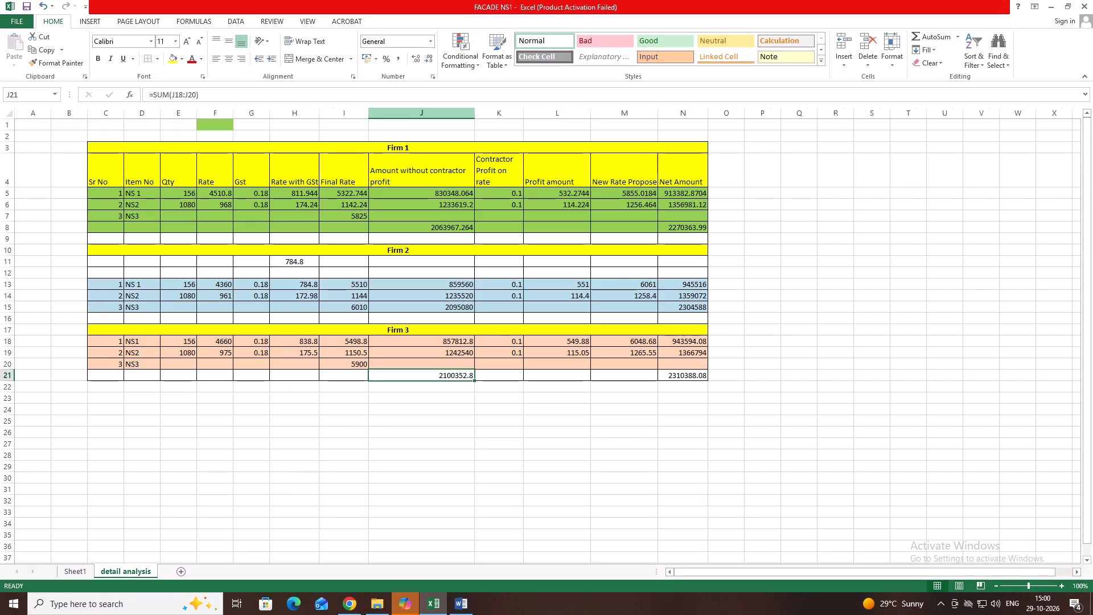
click(363, 207)
key(ctrl+c)
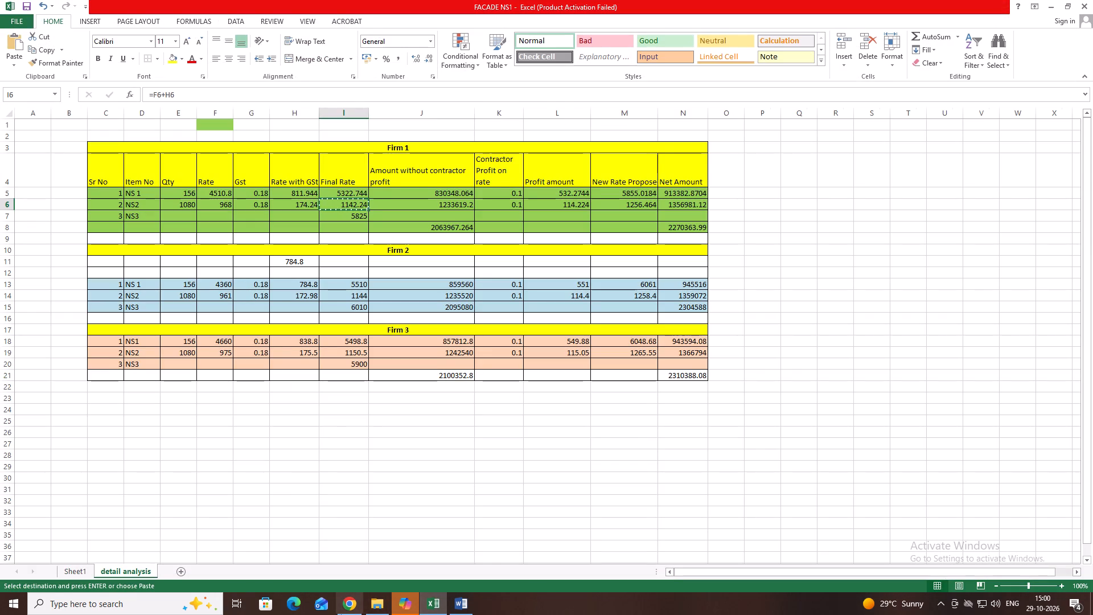
click(72, 573)
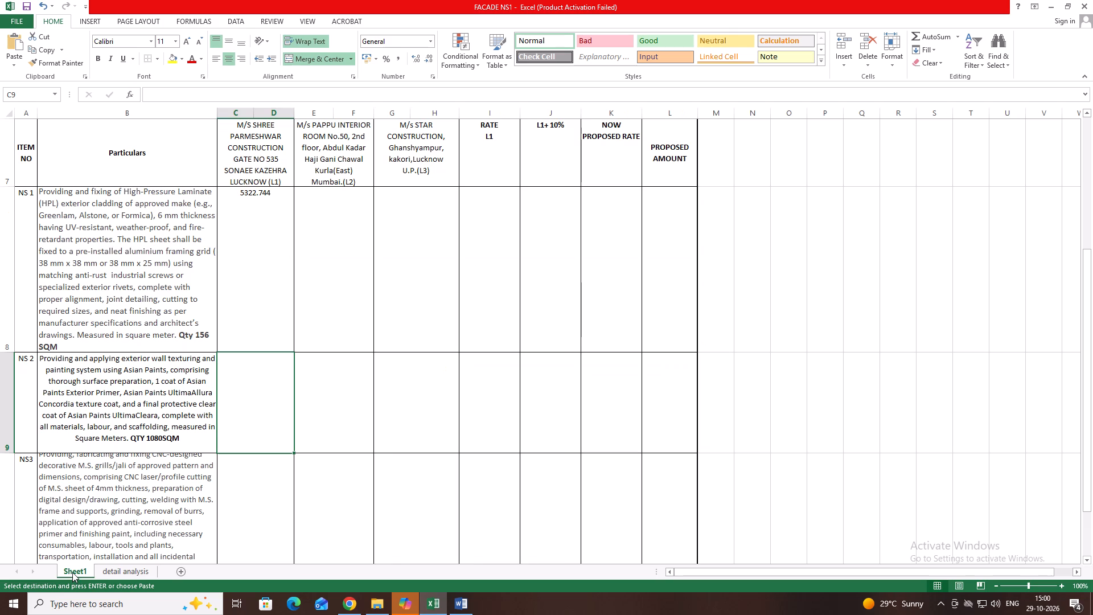
click(253, 403)
key(ctrl+v)
Enter 5825 in Sheet1's NS3 rate cell under M/S SHREE PARMESHWAR CONSTRUCTION (L1).
click(268, 493)
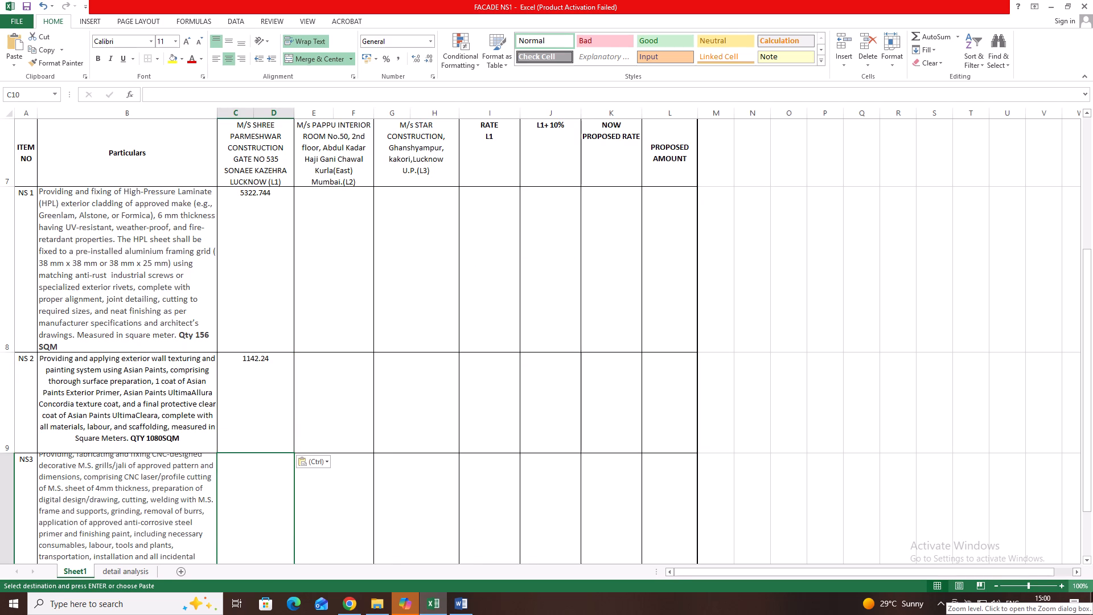
text(5825)
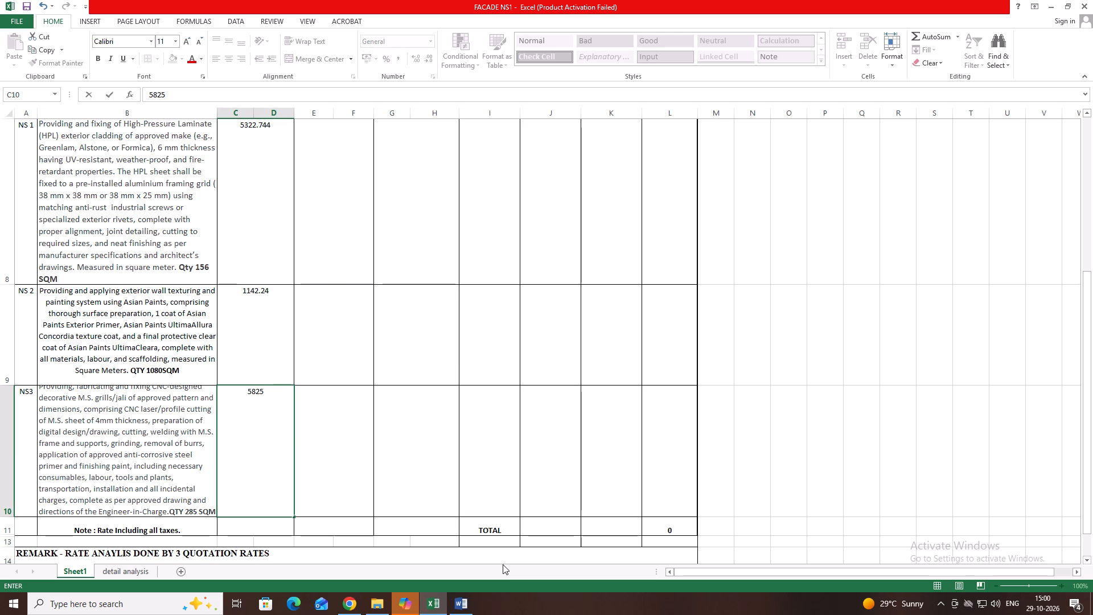
scroll(277, 300, up, 1)
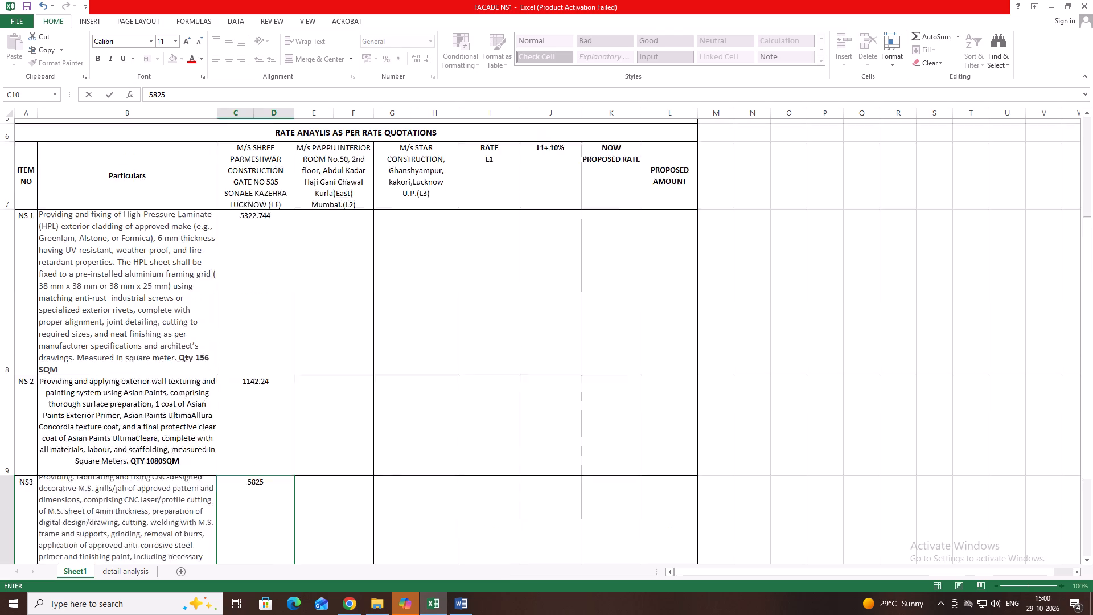
scroll(507, 227, up, 1)
click(356, 318)
Set Firm 2's NS2 Final Rate in detail analysis to 1150.
click(431, 607)
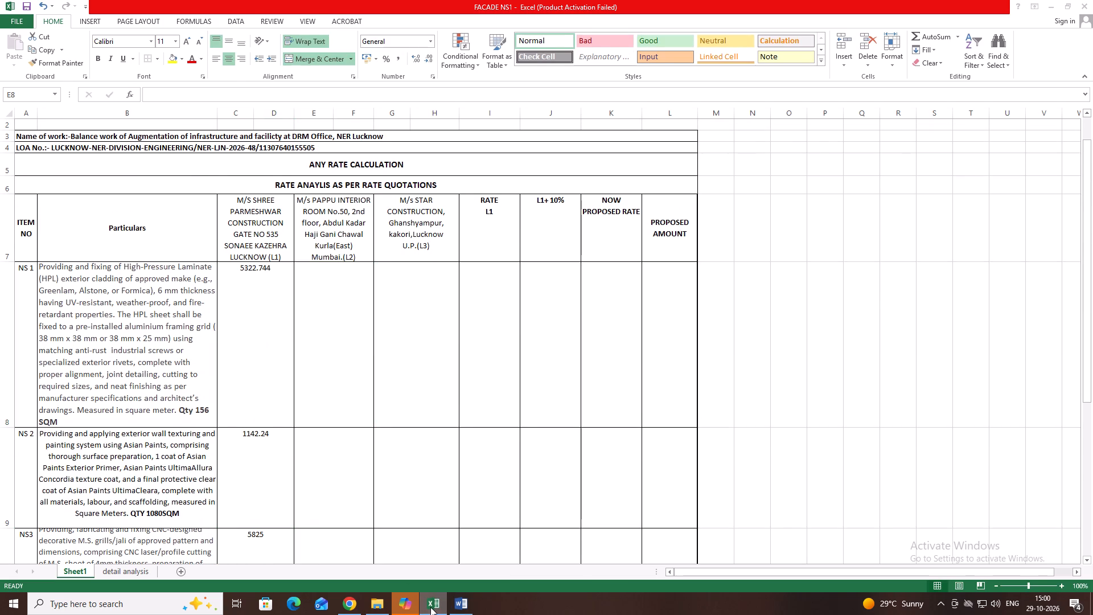
click(430, 607)
click(121, 575)
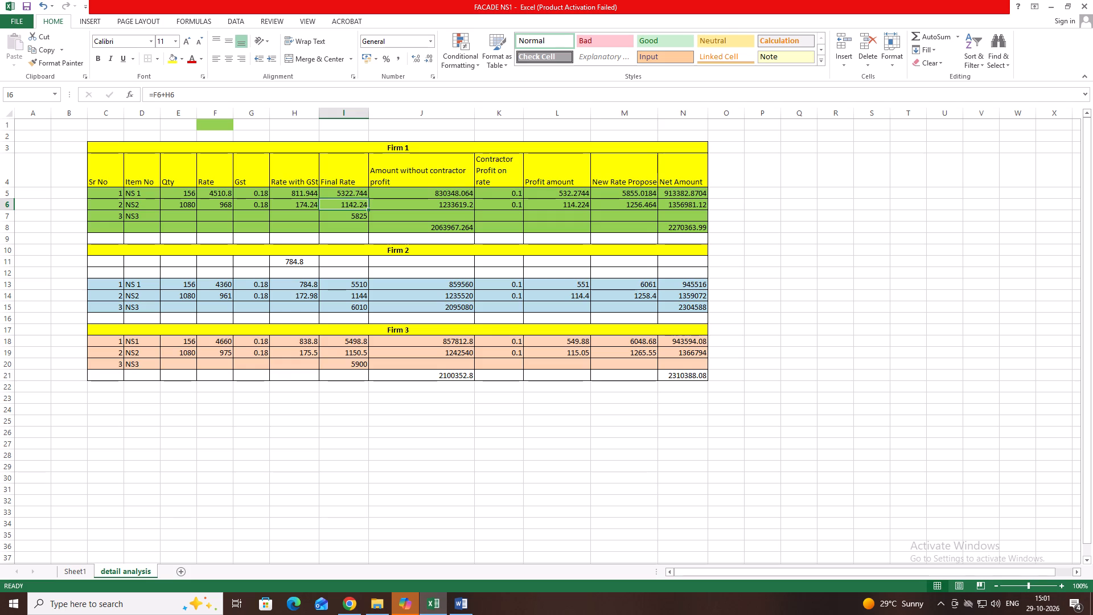
click(355, 291)
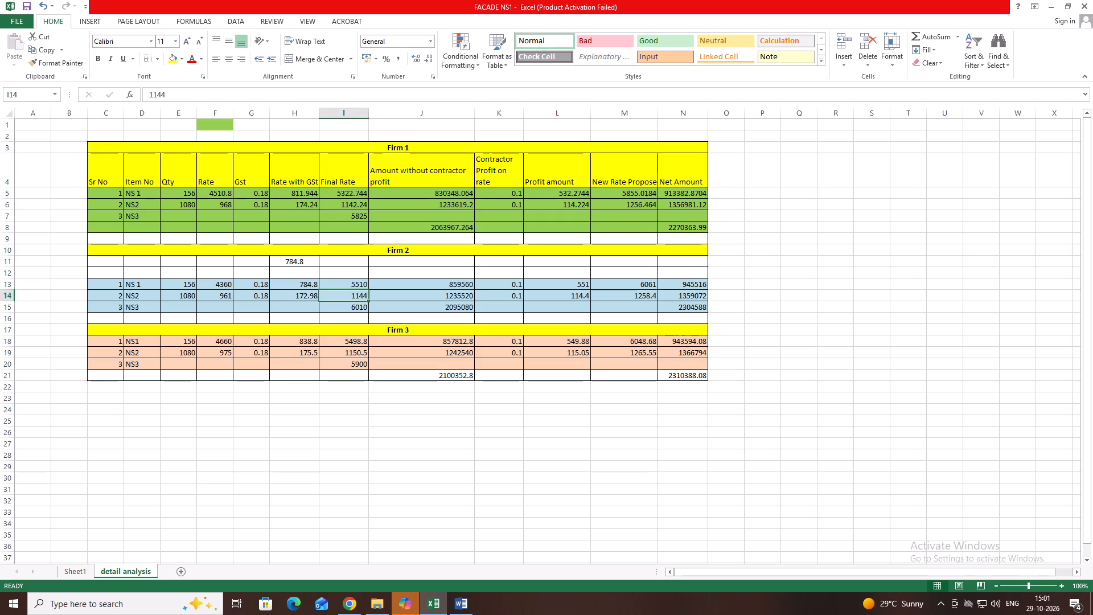
key(BackSpace)
text(1150)
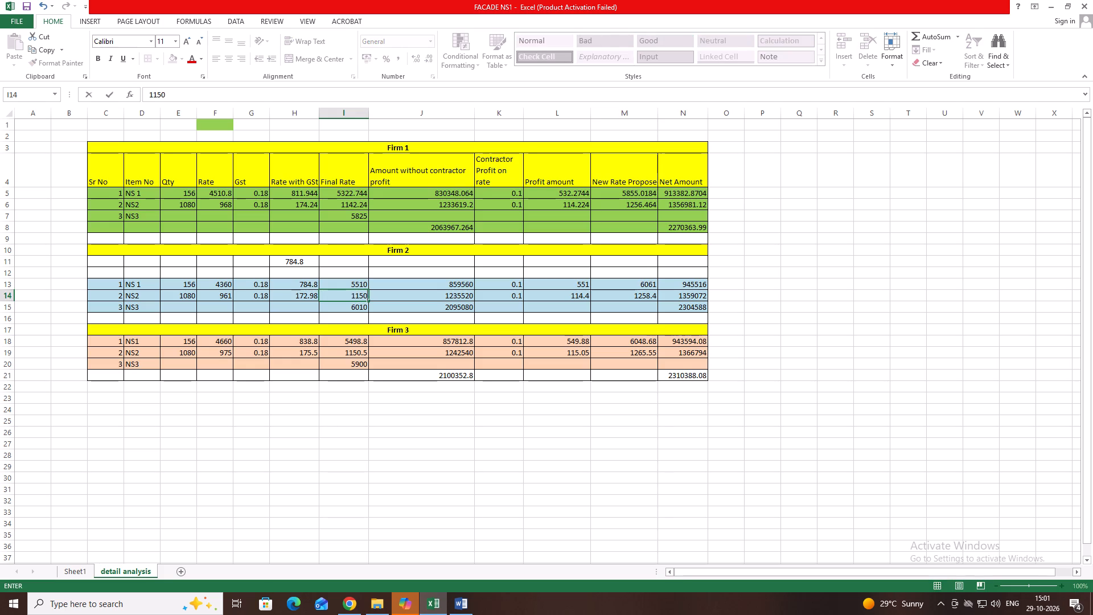
Set Firm 3's NS2 Final Rate in detail analysis to 1144.
click(365, 352)
key(BackSpace)
text(1144)
key(0)
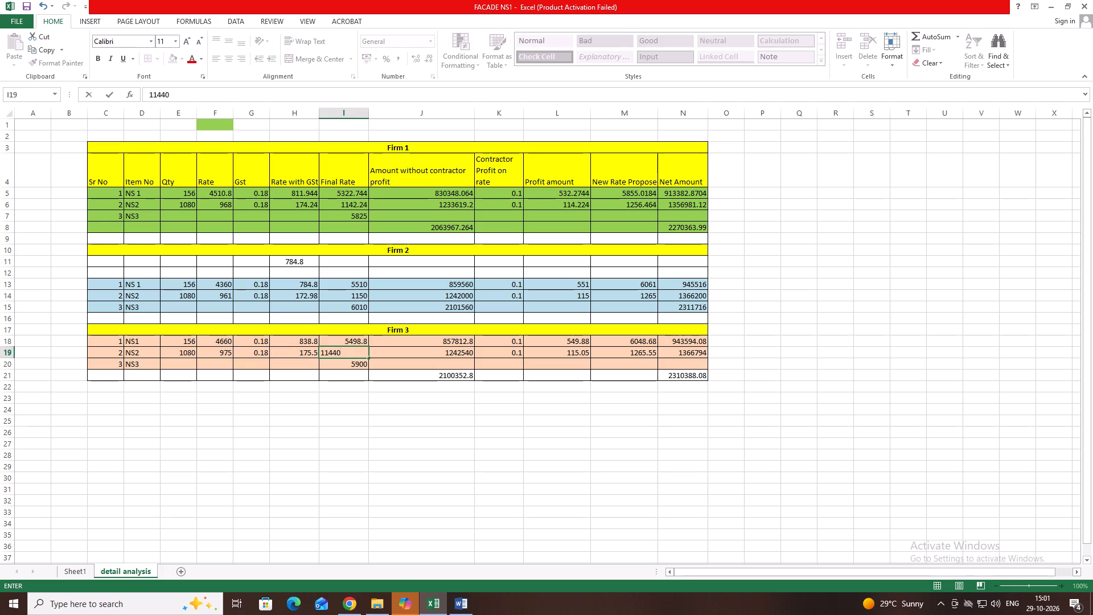
key(BackSpace)
click(394, 348)
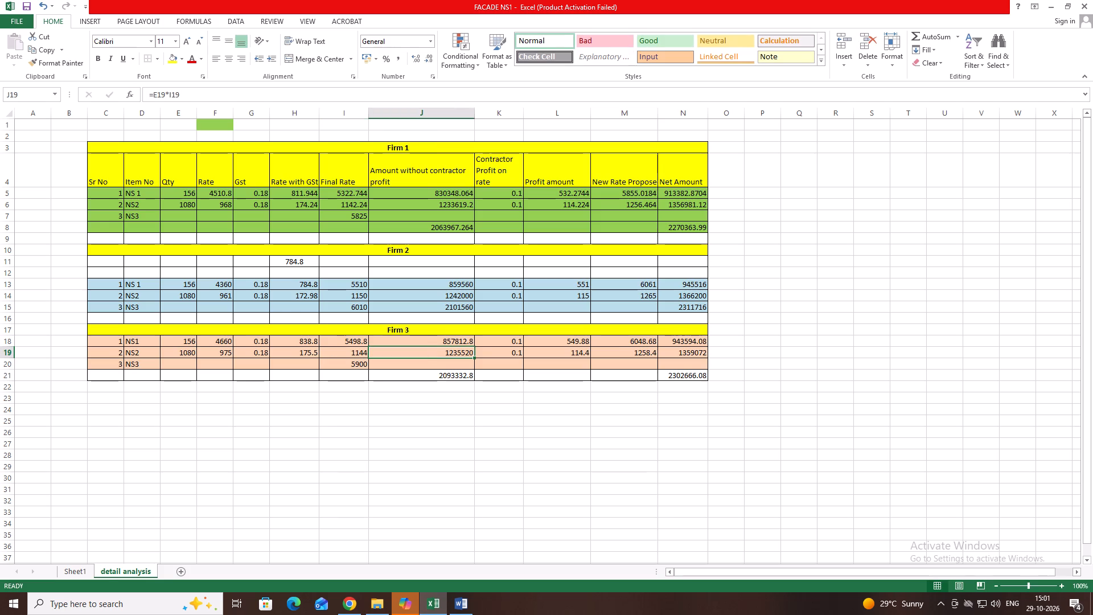
Enter 5498 in Sheet1's NS 1 rate cell under M/s PAPPU INTERIOR (L2).
click(68, 571)
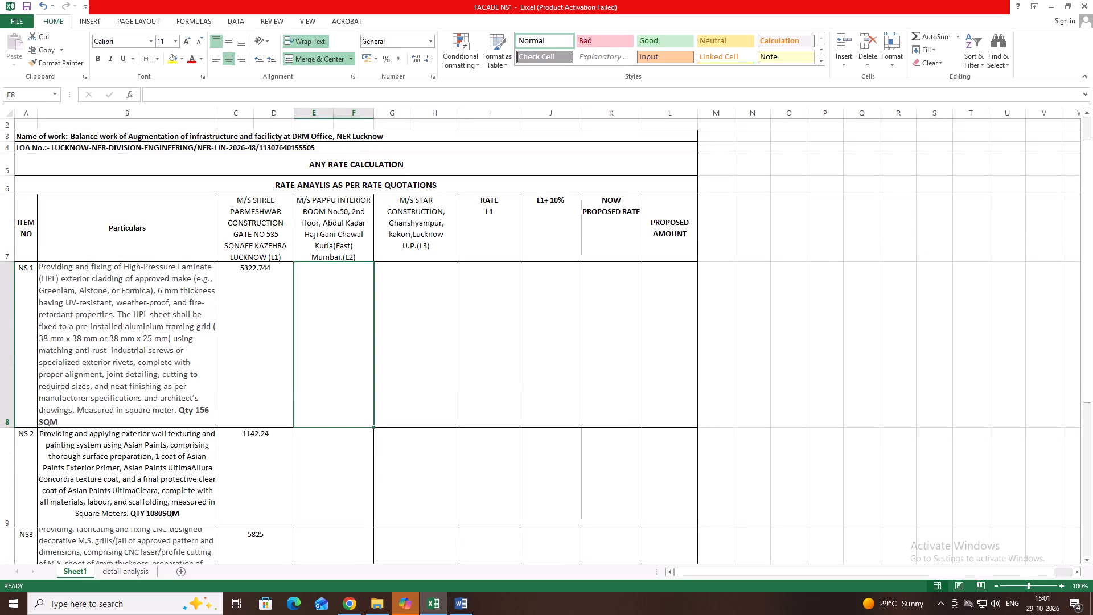
click(347, 379)
text(54)
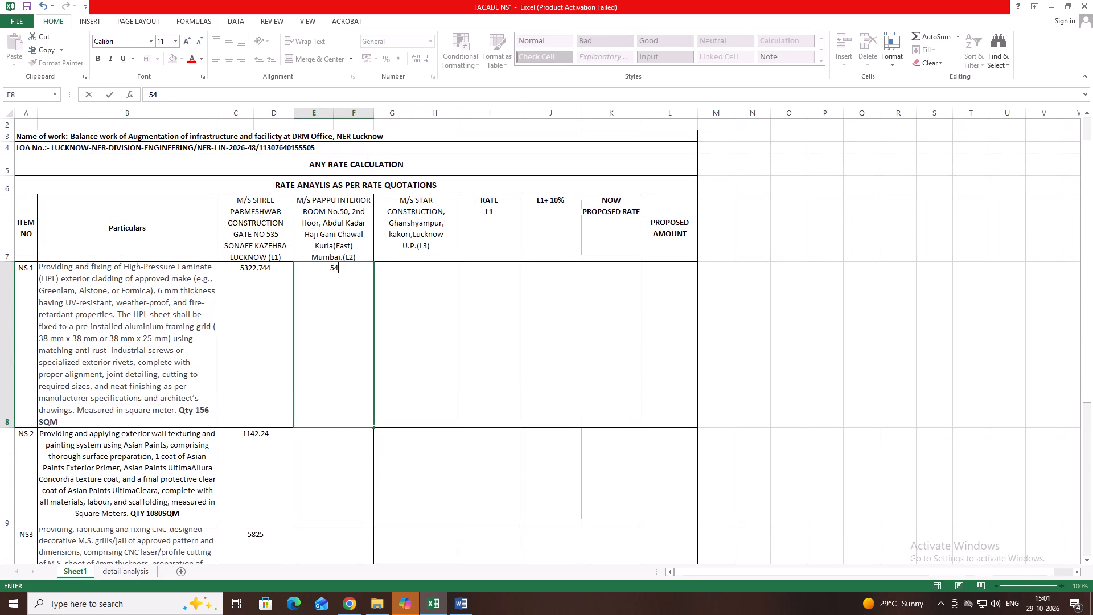
text(98)
Enter 1144 in Sheet1's NS 2 rate cell under M/s PAPPU INTERIOR (L2).
click(354, 454)
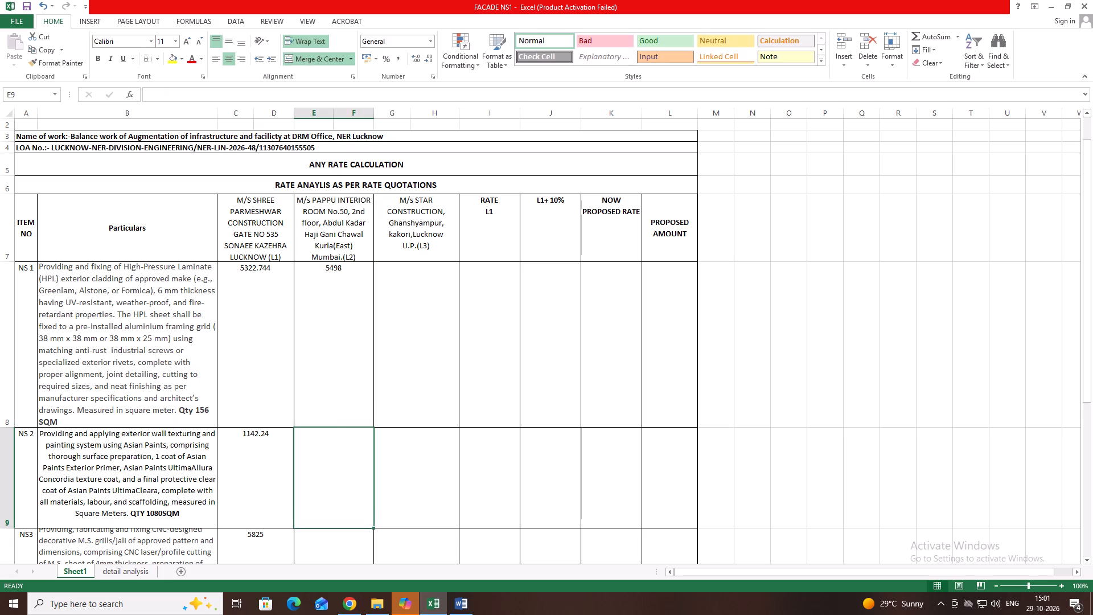
key(4)
key(BackSpace)
text(1144)
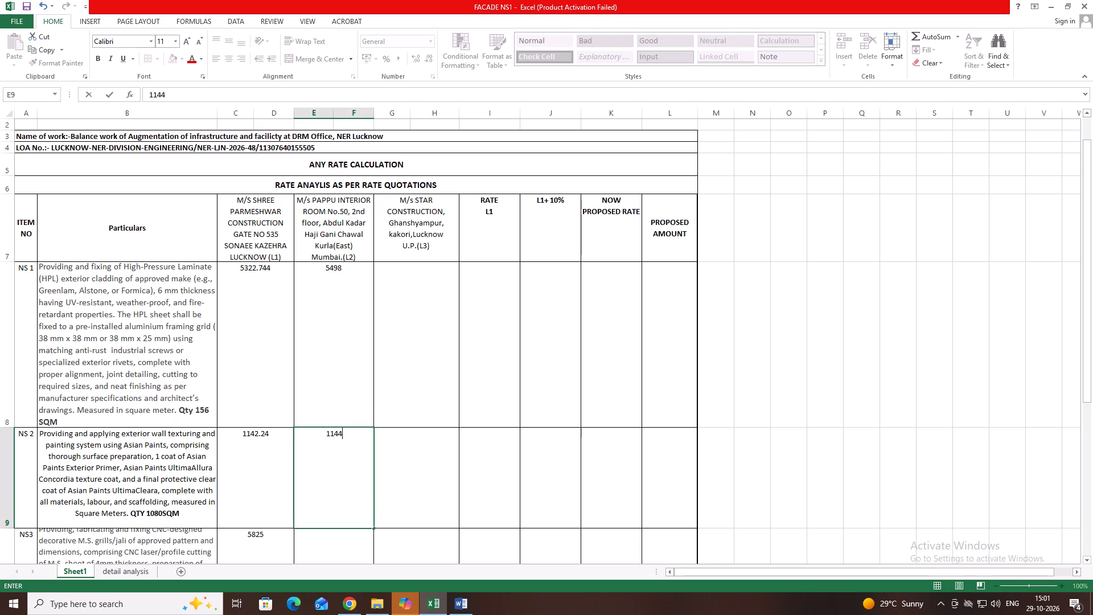
Enter 5900 in Sheet1's NS3 rate cell under M/s PAPPU INTERIOR (L2).
click(334, 541)
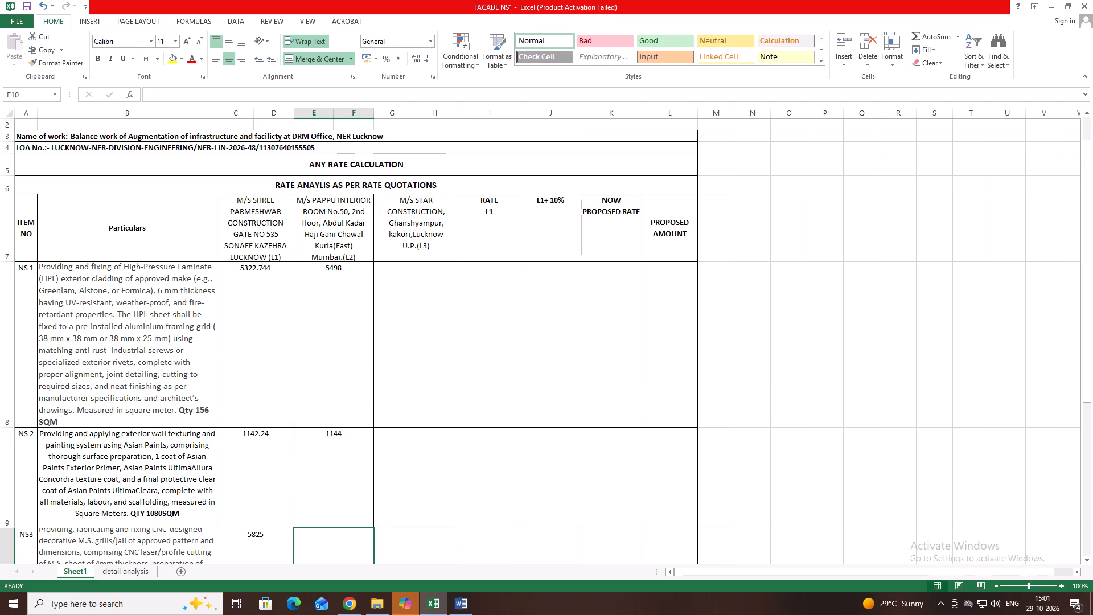
text(5900)
click(461, 481)
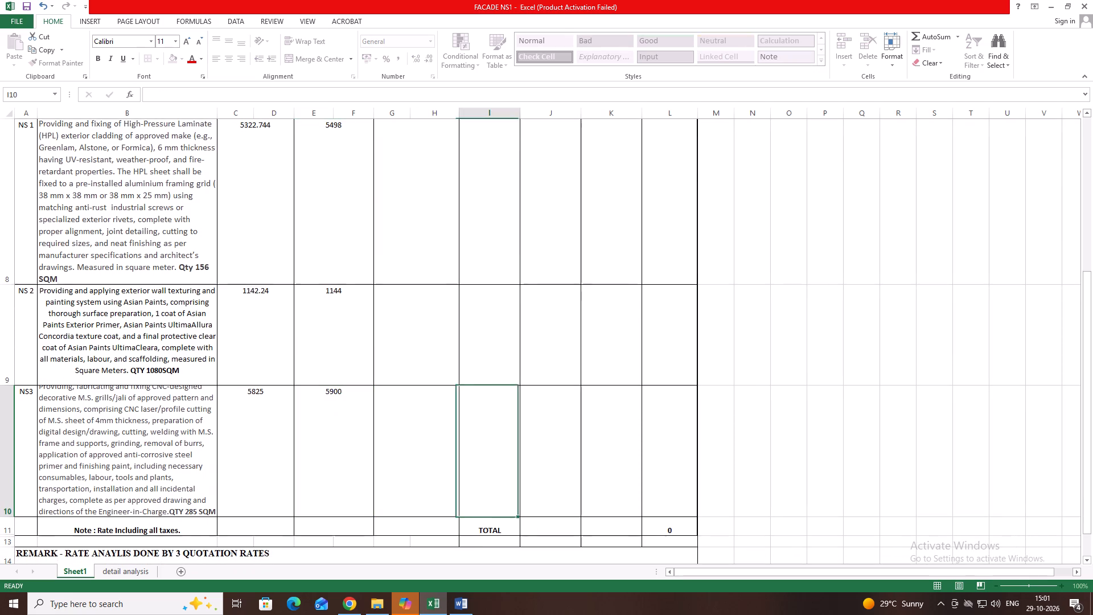
Fill Sheet1's M/s STAR CONSTRUCTION (L3) column with Firm 2's rates: 5510 for NS 1, 1150 for NS 2 and 6010 for NS3.
scroll(443, 427, up, 4)
click(435, 360)
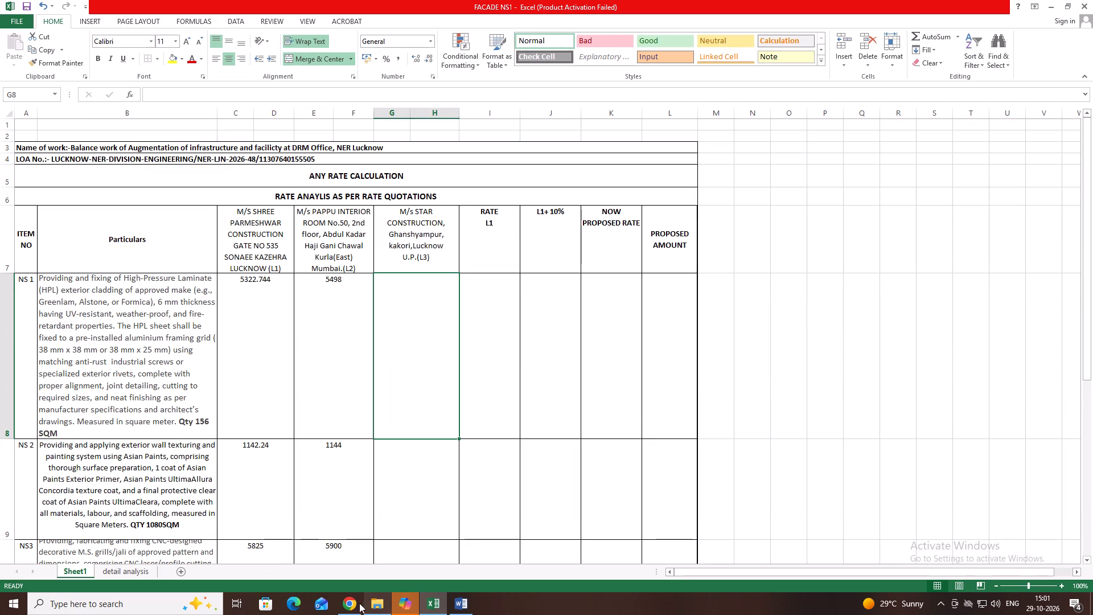
click(141, 569)
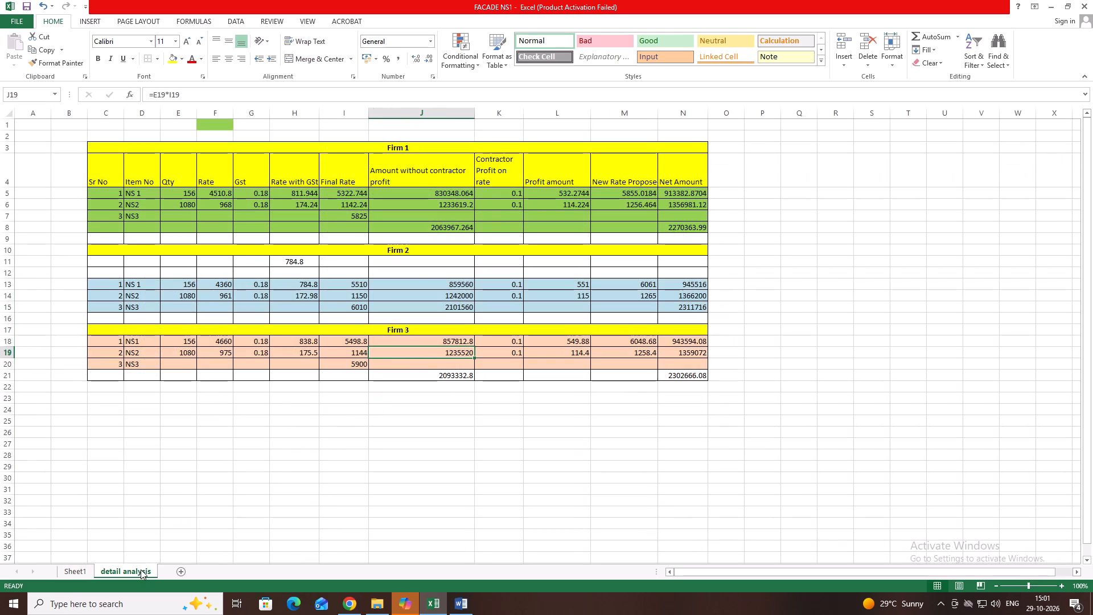
click(78, 573)
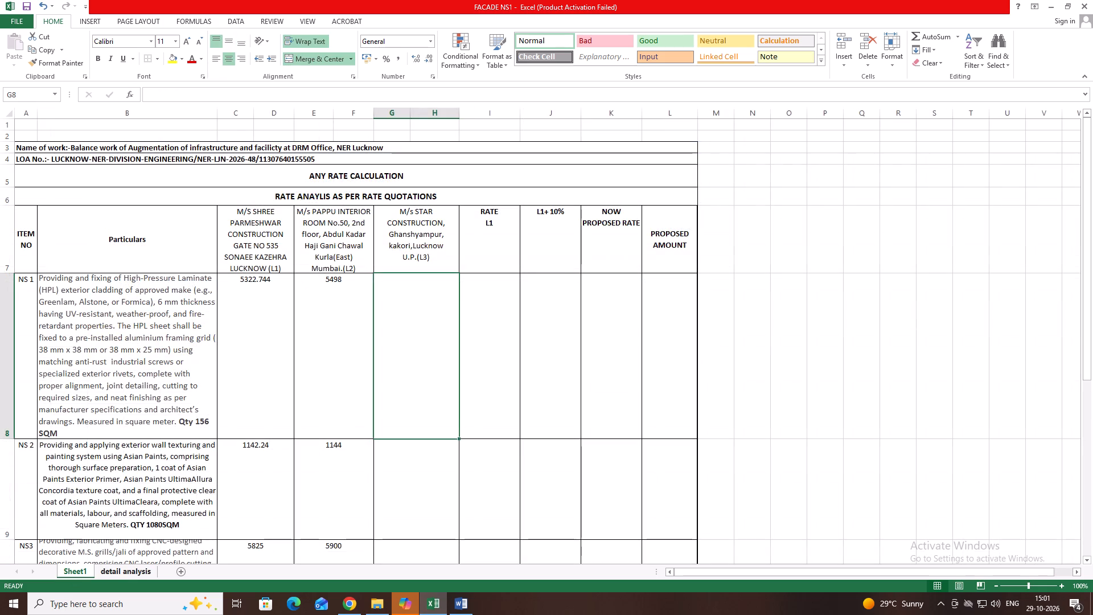
text(55)
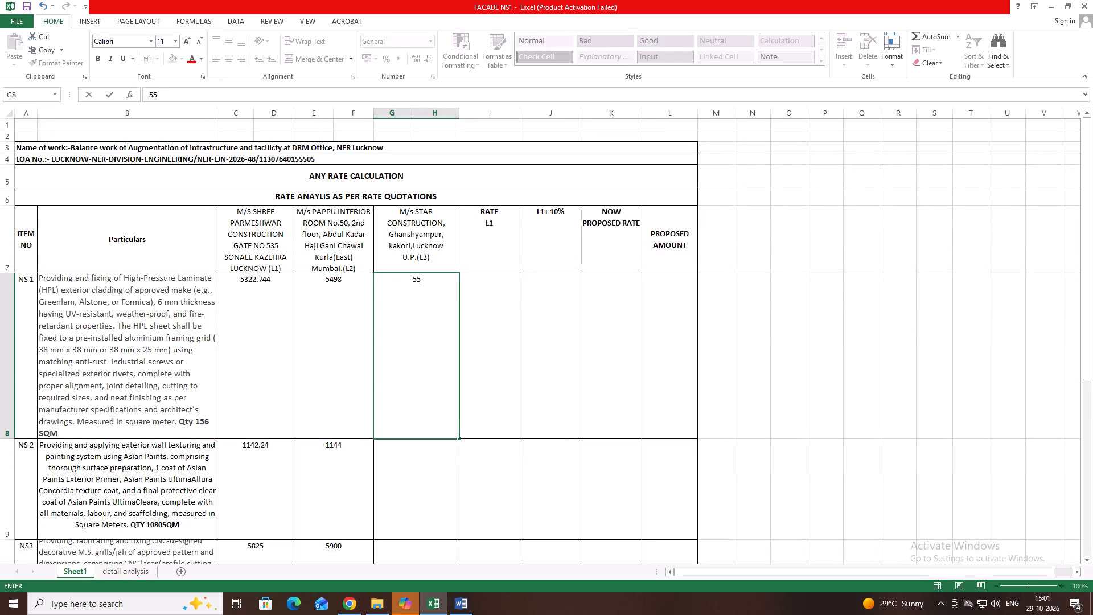
text(10)
click(428, 483)
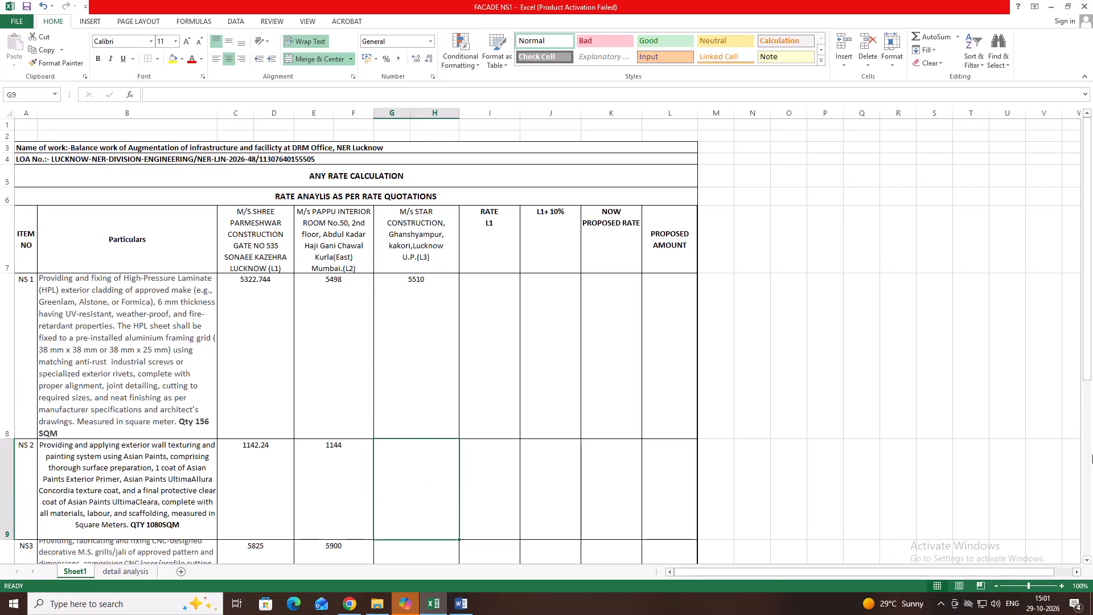
text(1150)
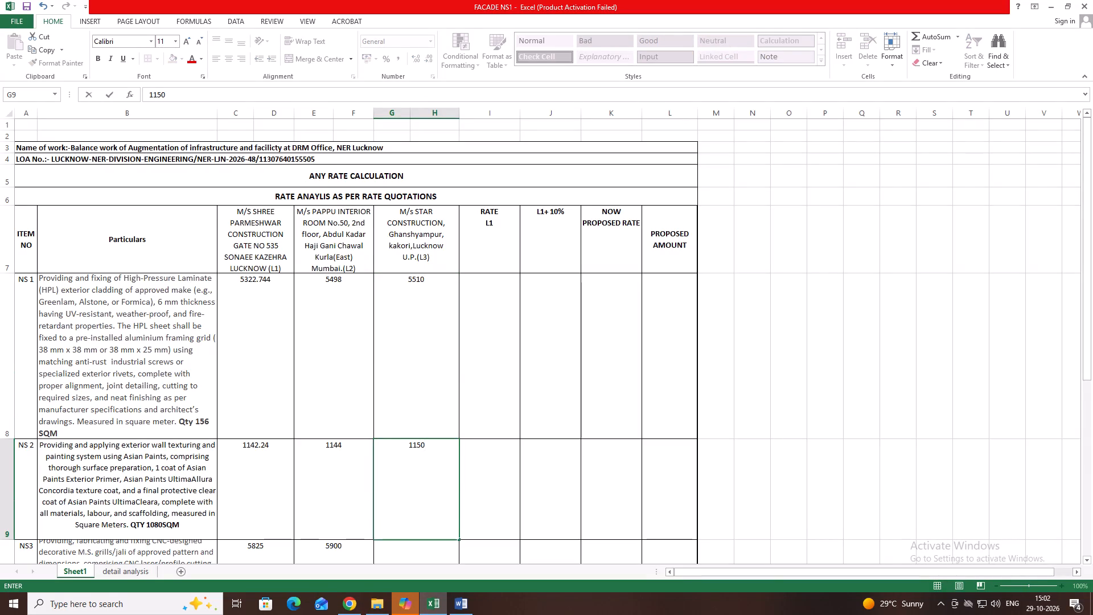
scroll(828, 300, down, 2)
click(421, 477)
key(6)
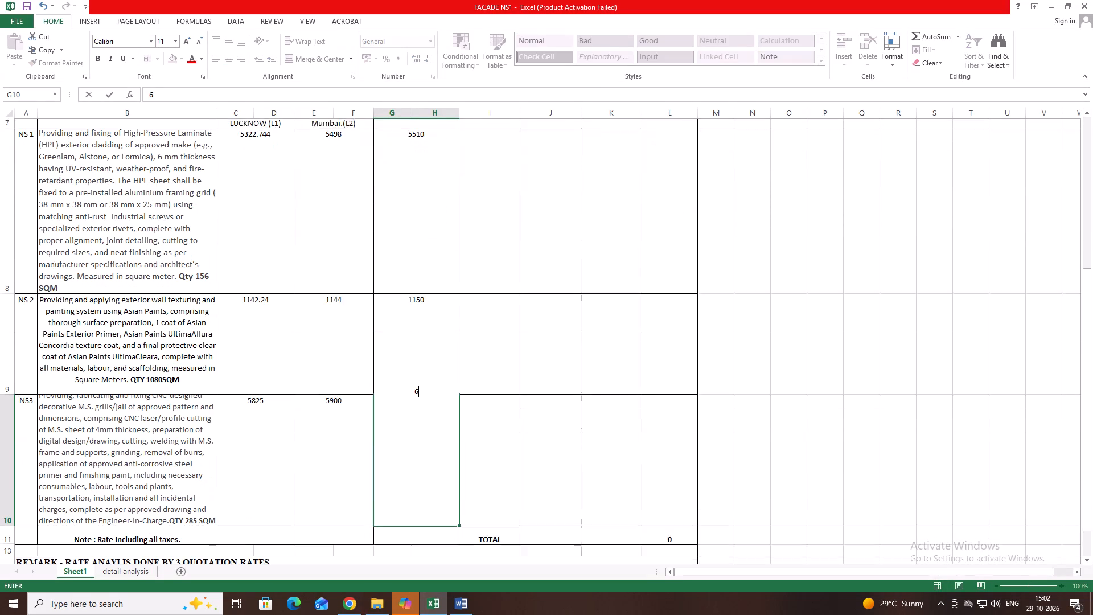
text(010)
scroll(521, 474, up, 2)
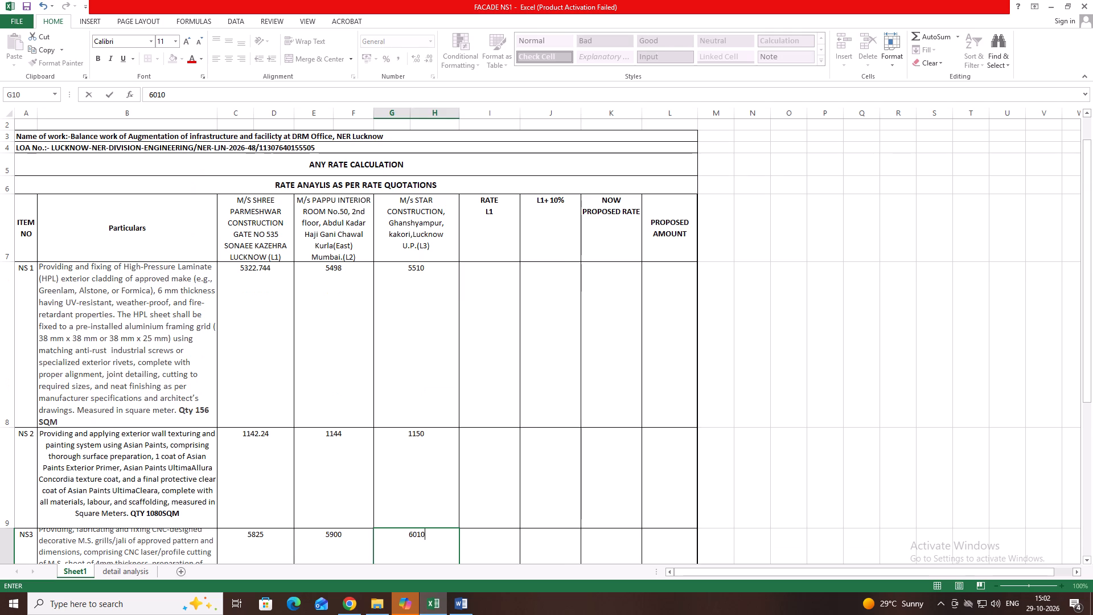
click(482, 365)
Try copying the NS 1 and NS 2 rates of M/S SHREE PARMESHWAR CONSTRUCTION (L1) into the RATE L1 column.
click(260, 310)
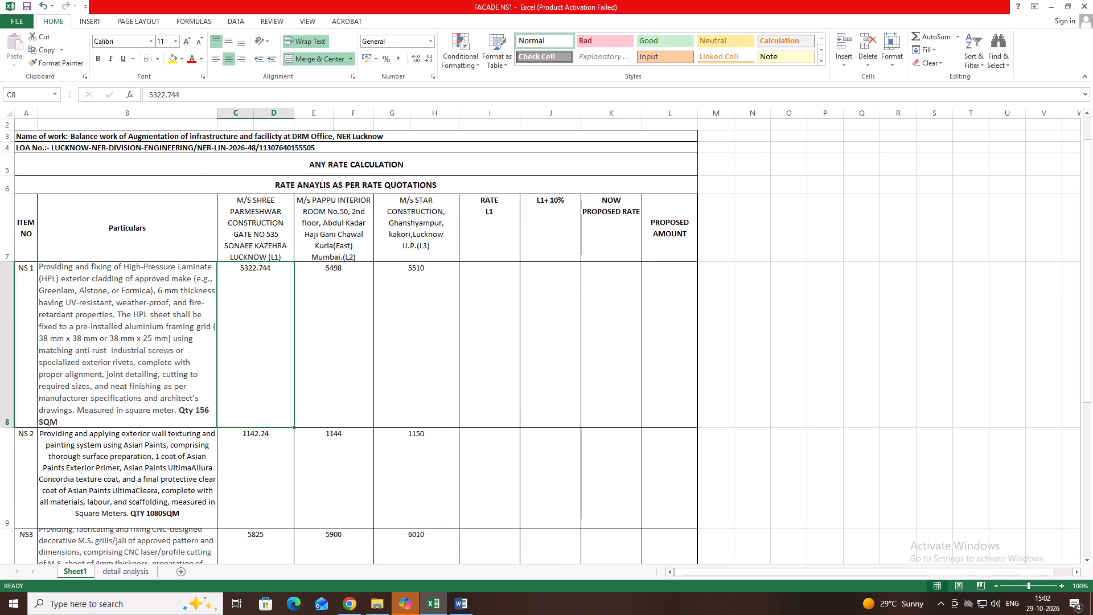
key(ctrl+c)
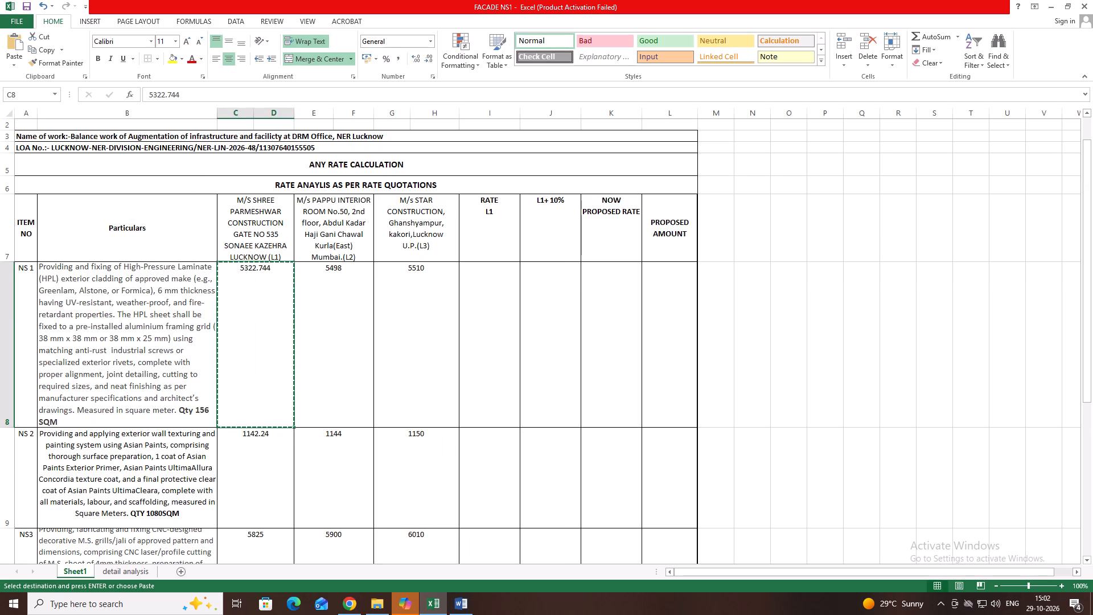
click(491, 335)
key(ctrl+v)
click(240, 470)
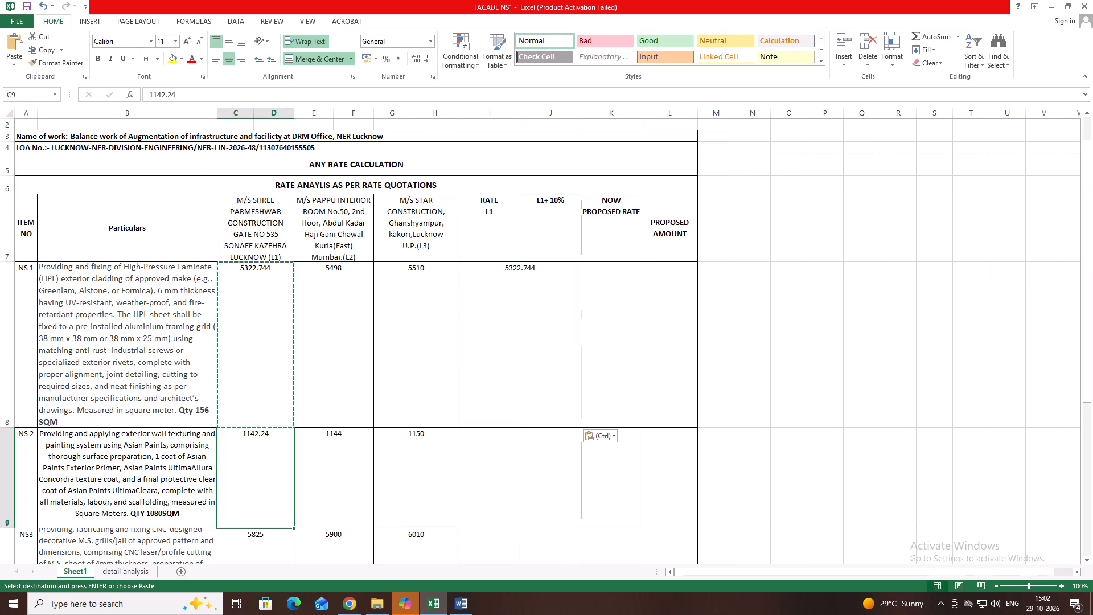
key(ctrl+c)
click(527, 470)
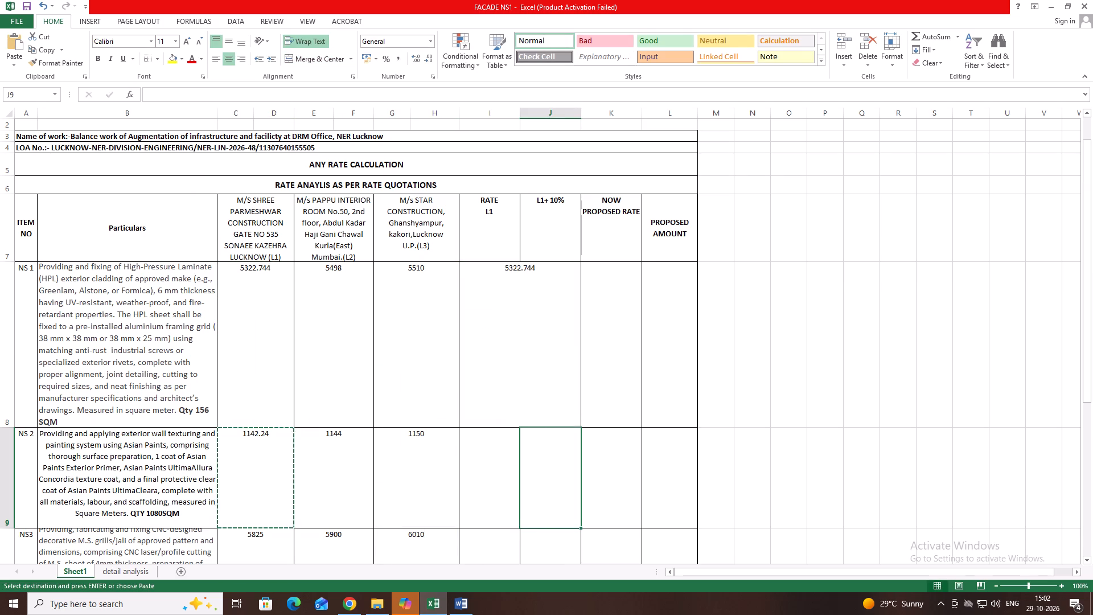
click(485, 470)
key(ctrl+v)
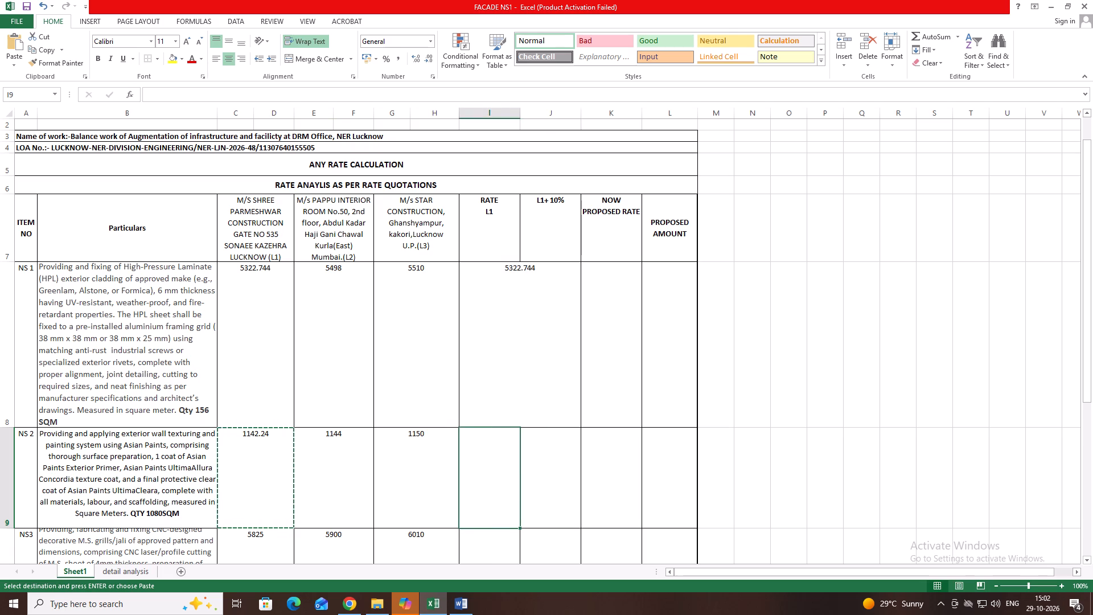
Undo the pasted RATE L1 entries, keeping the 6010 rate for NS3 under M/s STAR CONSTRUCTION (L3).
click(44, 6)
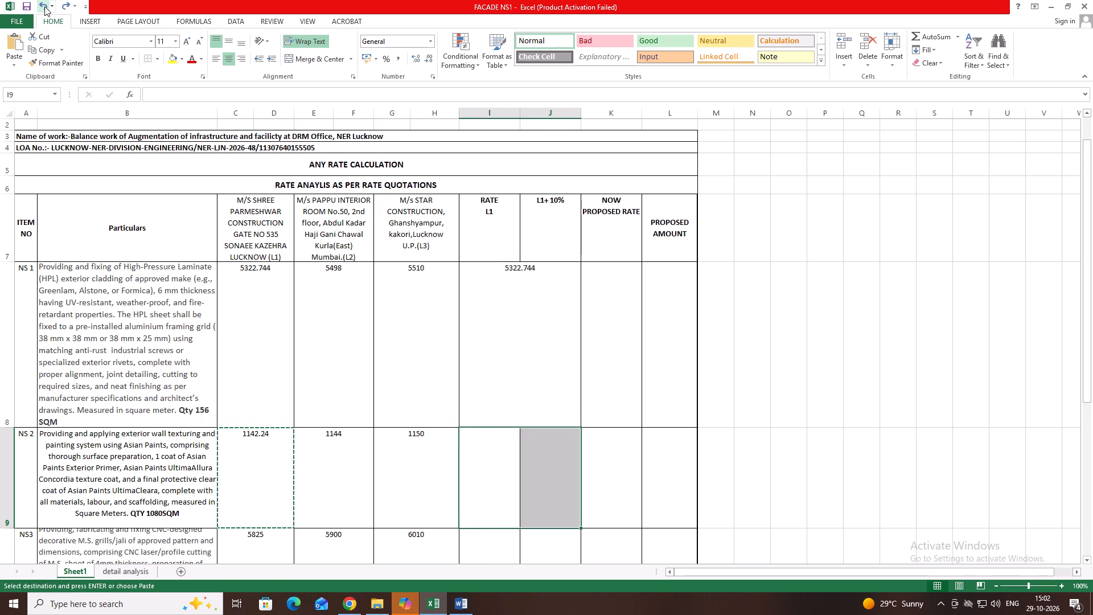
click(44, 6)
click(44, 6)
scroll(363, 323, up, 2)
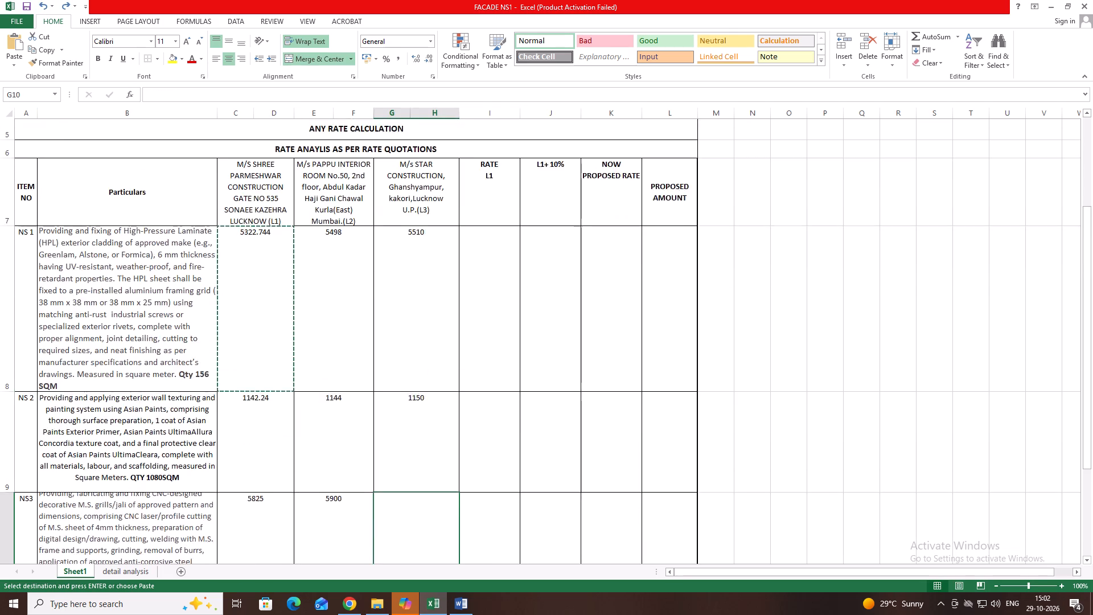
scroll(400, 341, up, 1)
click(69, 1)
Fill Sheet1's RATE L1 column with 5322.74 for NS 1, 1142.24 for NS 2 and 5825 for NS3.
scroll(441, 333, up, 2)
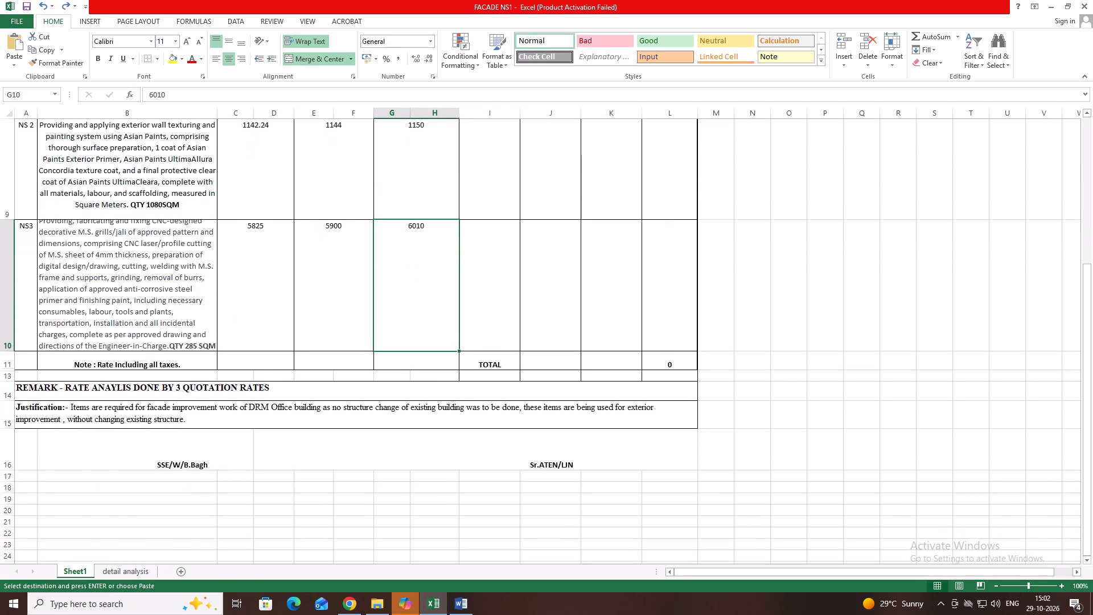
scroll(440, 332, up, 3)
click(495, 337)
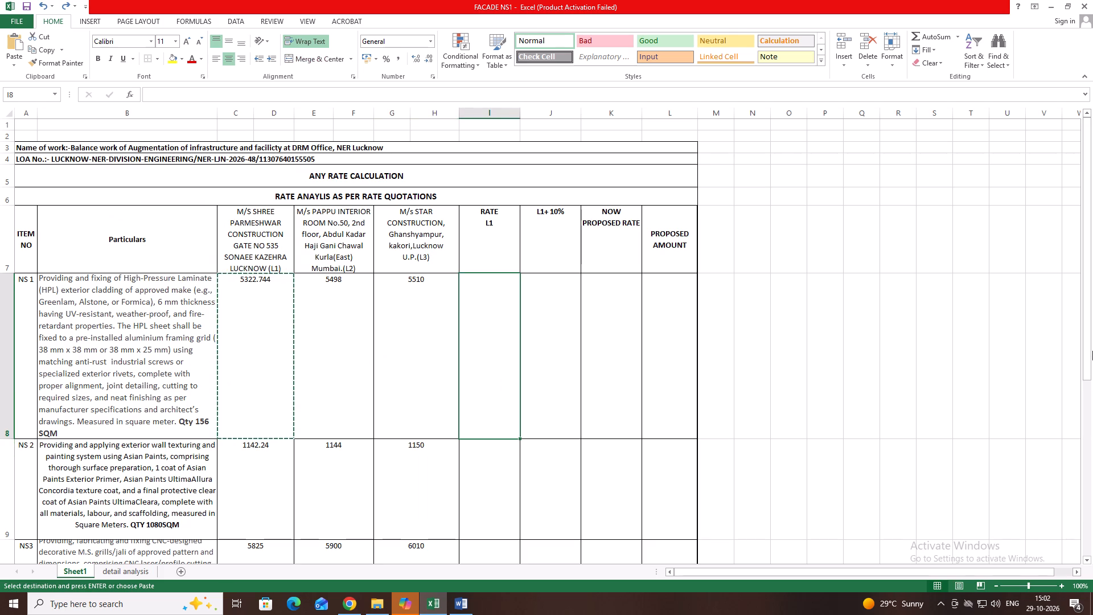
text(53)
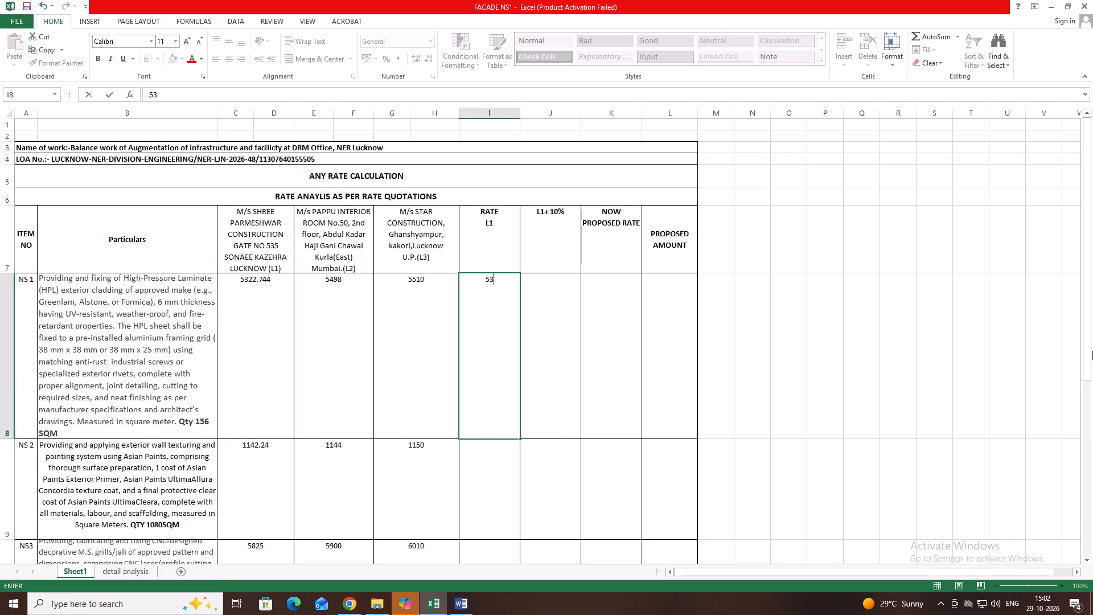
text(22)
text(.74)
click(479, 477)
text(1142)
text(.24)
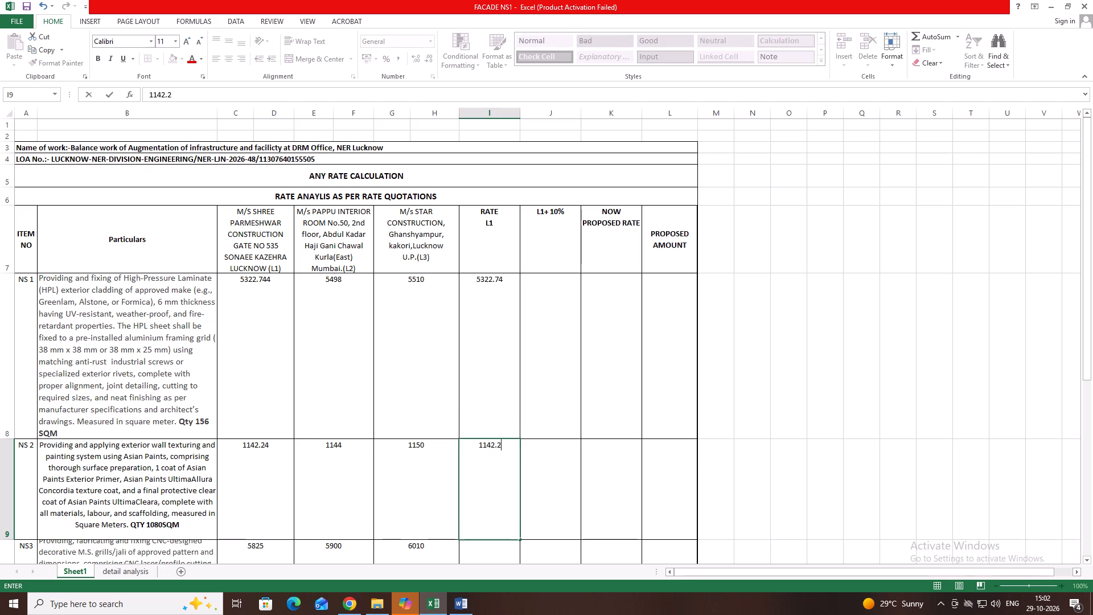
scroll(491, 452, down, 2)
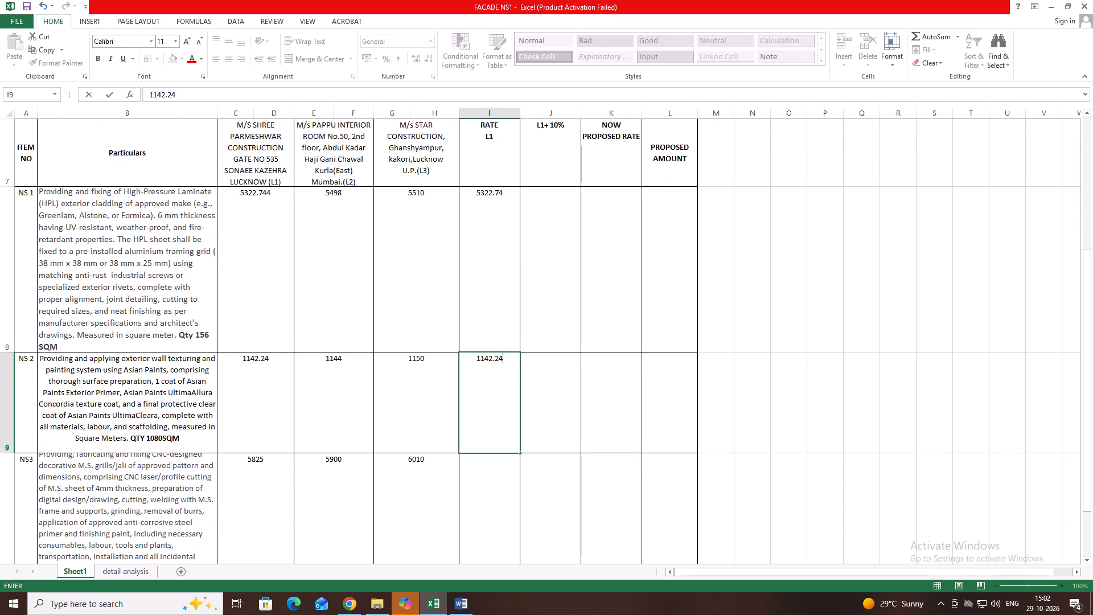
click(500, 486)
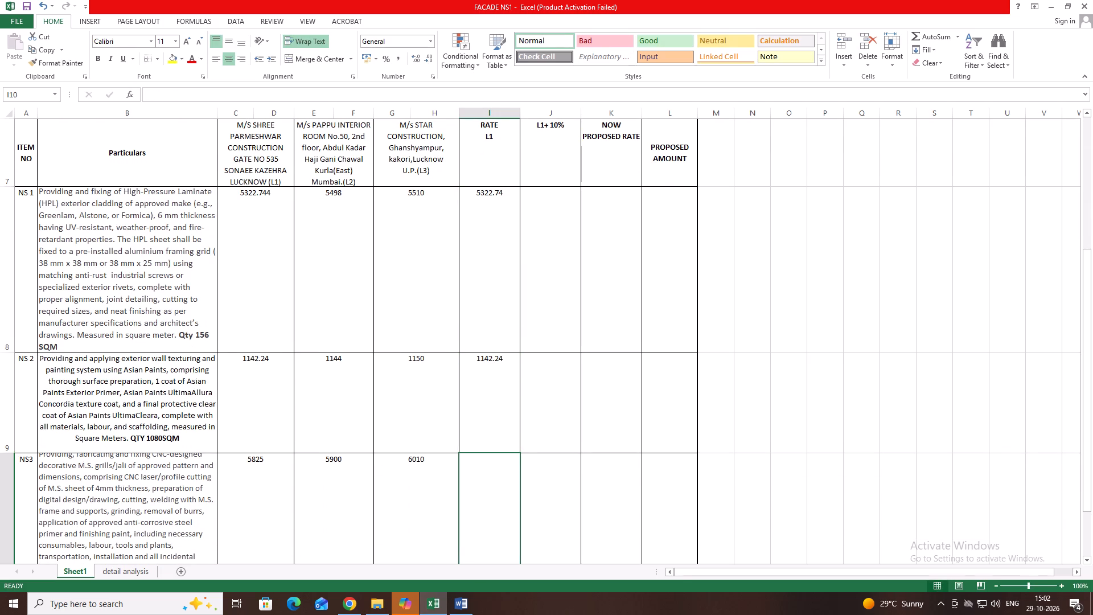
scroll(500, 473, down, 1)
scroll(500, 473, up, 1)
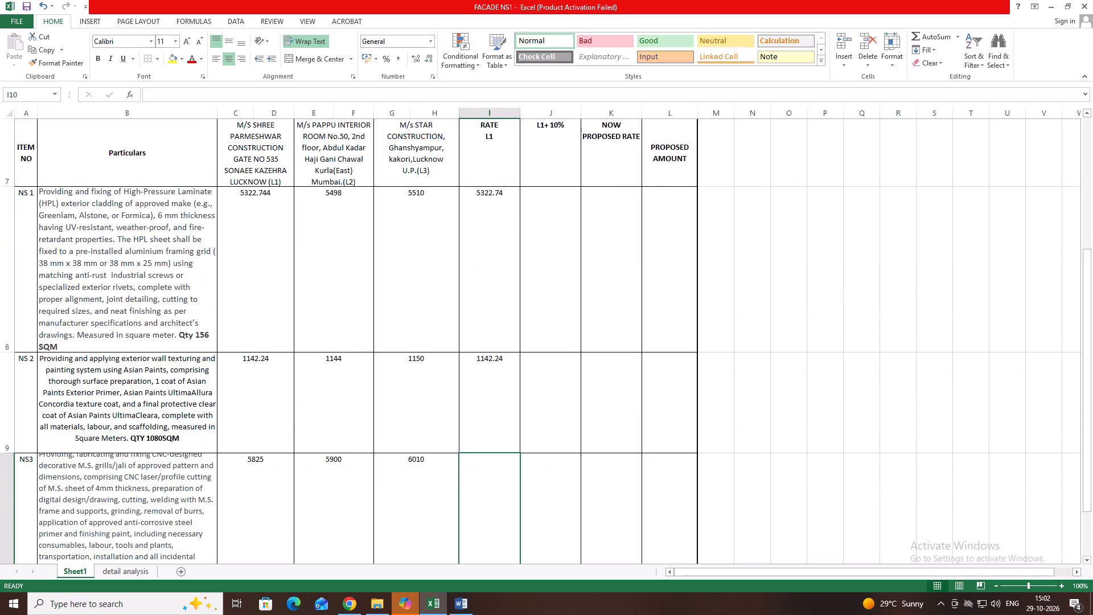
text(5825)
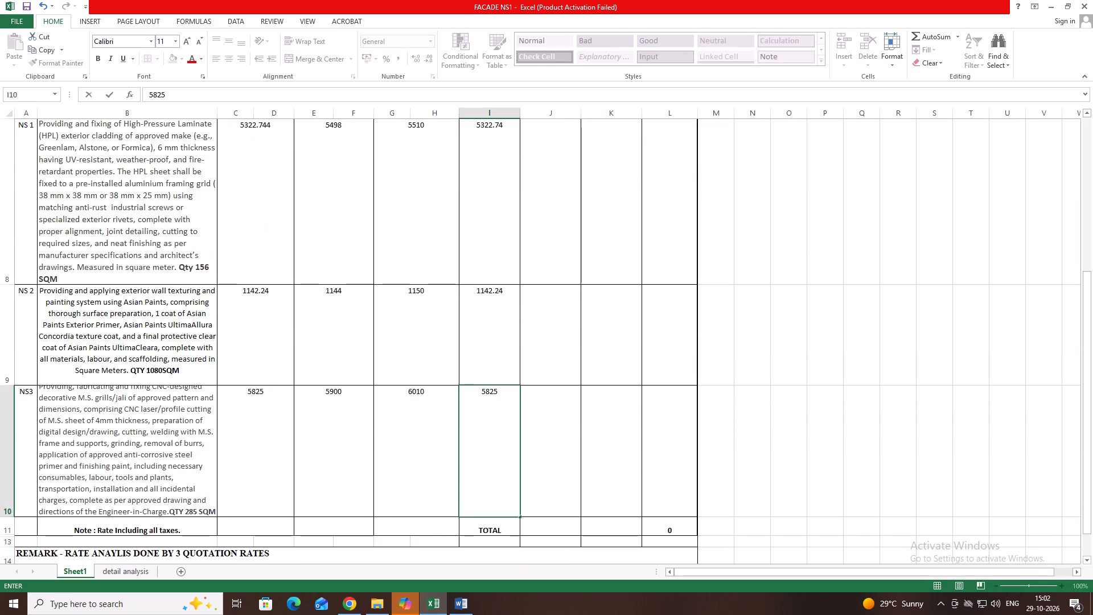
Calculate the L1+ 10% rate for NS 1 with the formula =C8+C8*.1.
scroll(544, 318, up, 2)
click(540, 364)
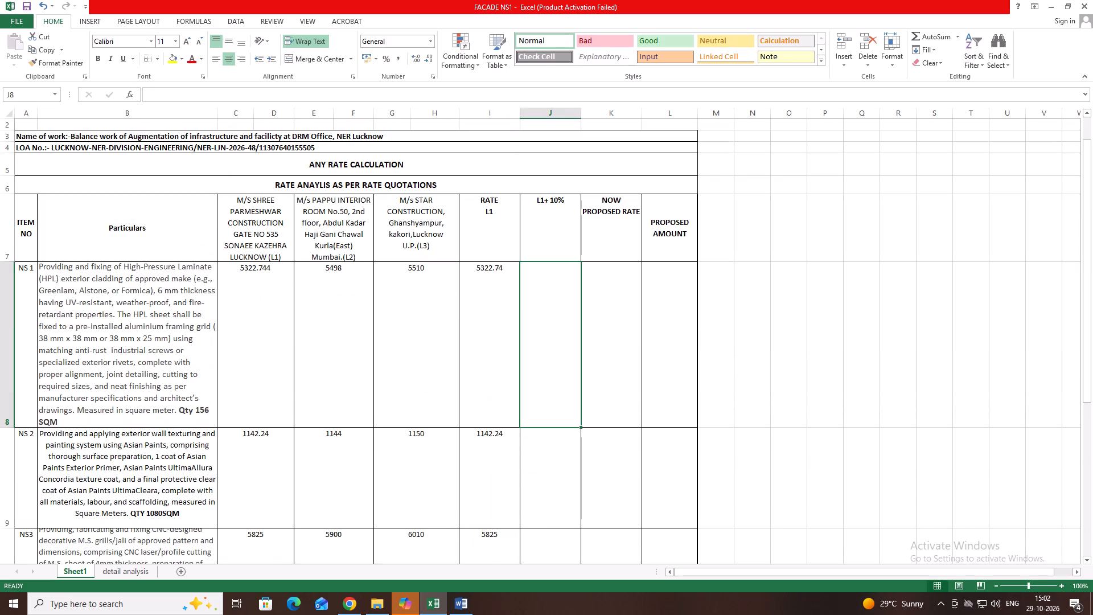
key(equal)
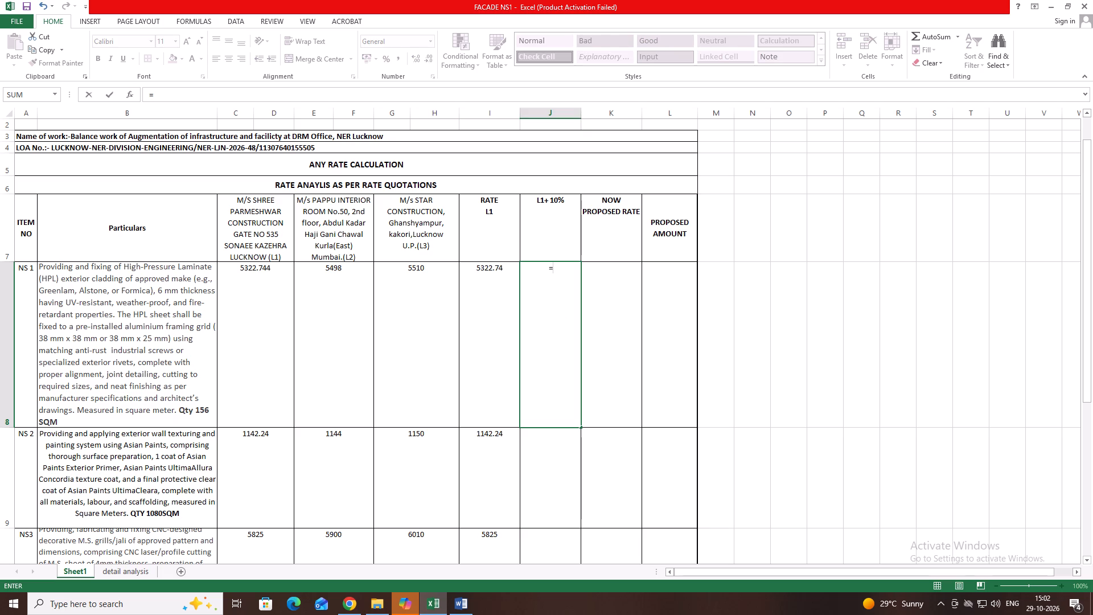
click(260, 281)
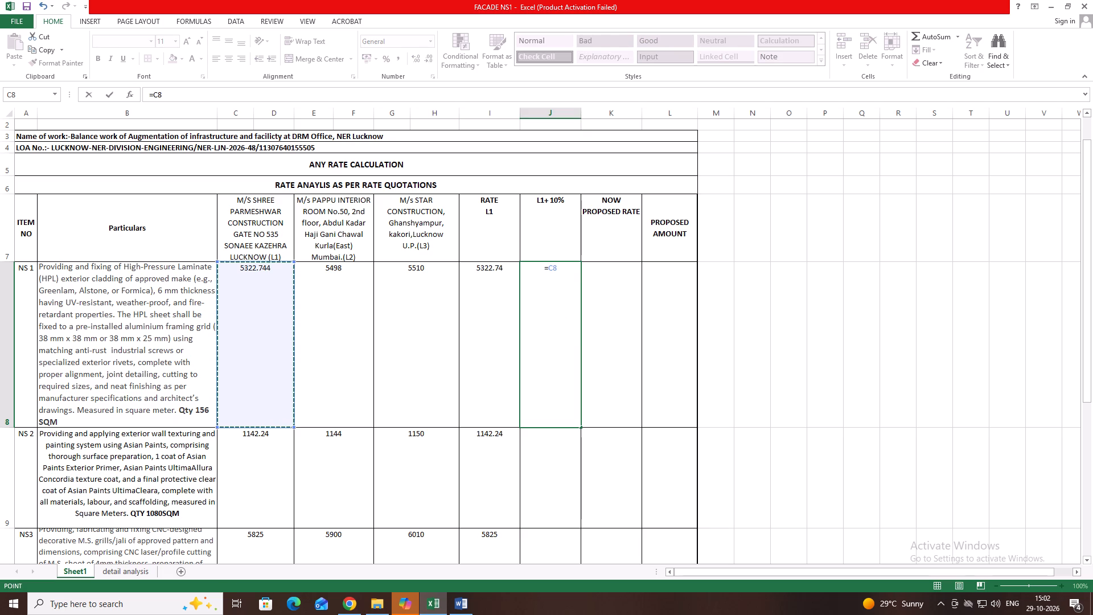
key(shift+plus)
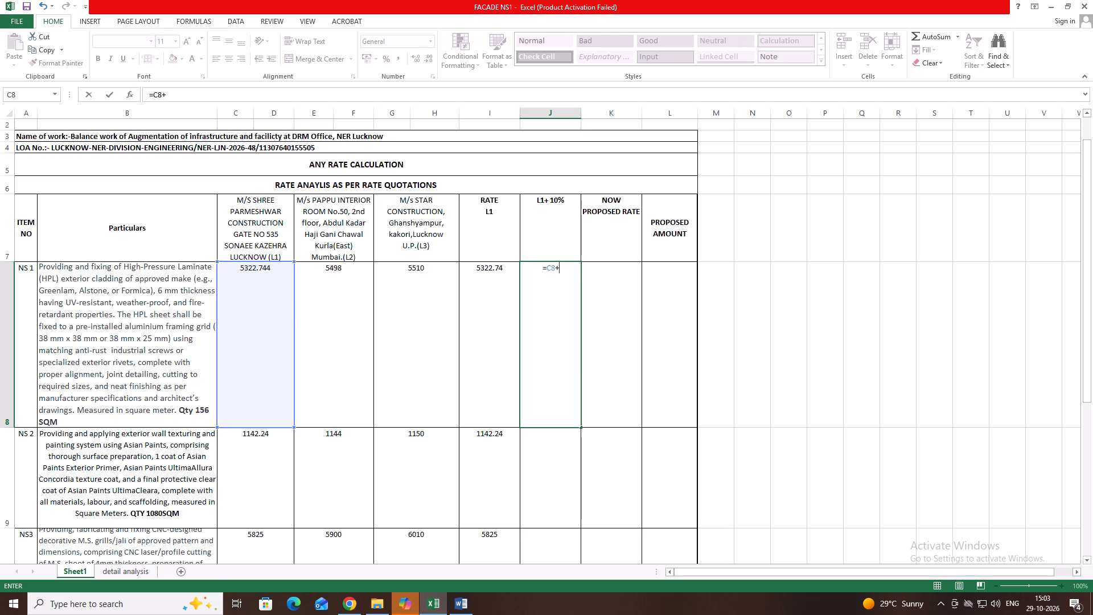
click(268, 339)
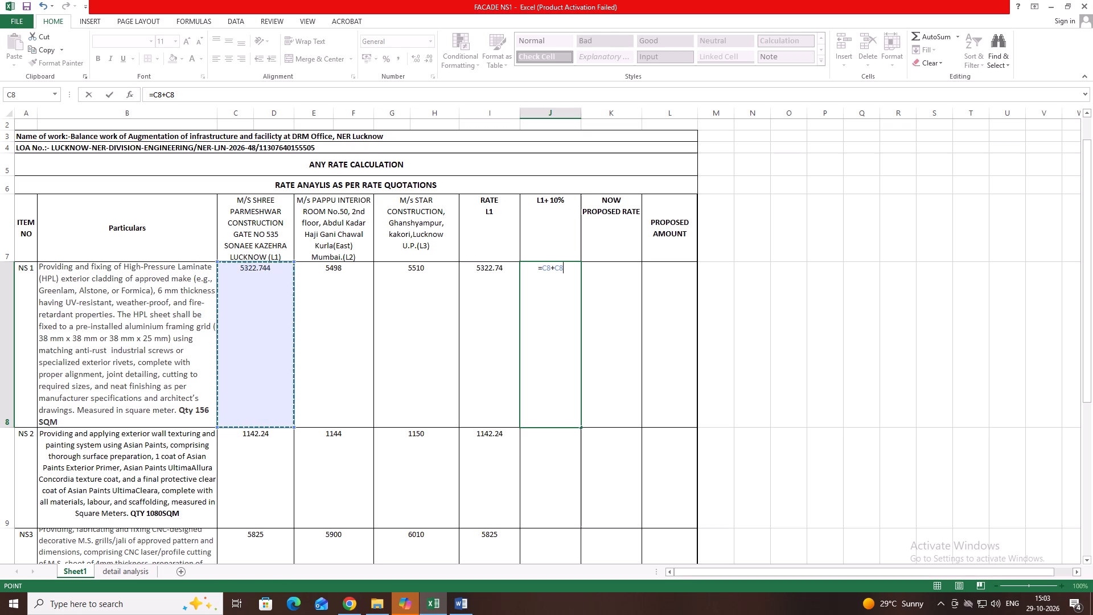
key(shift+asterisk)
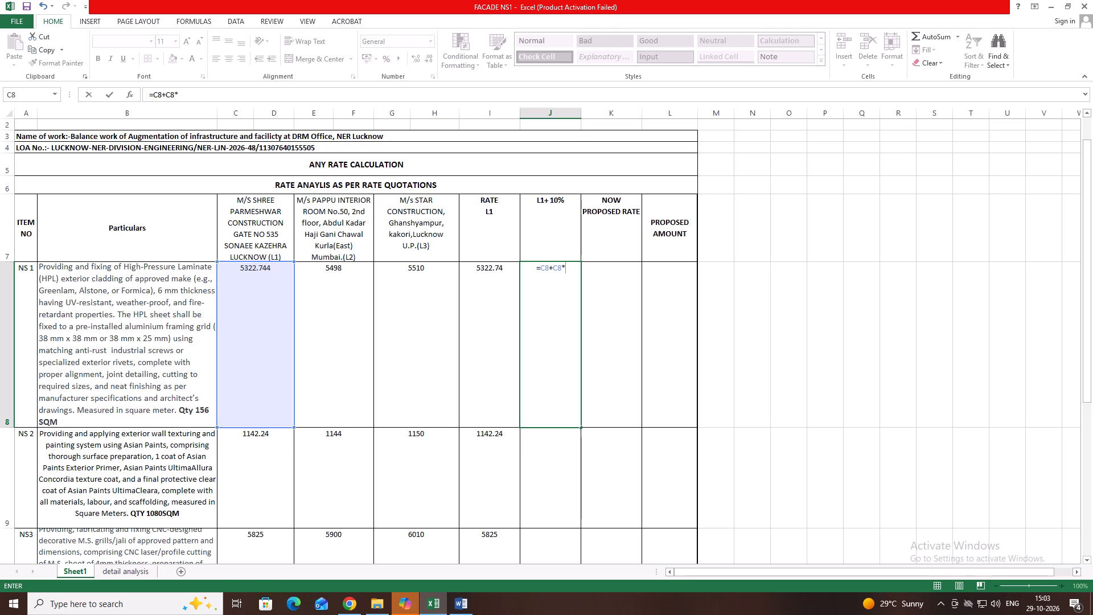
text(.1)
key(Return)
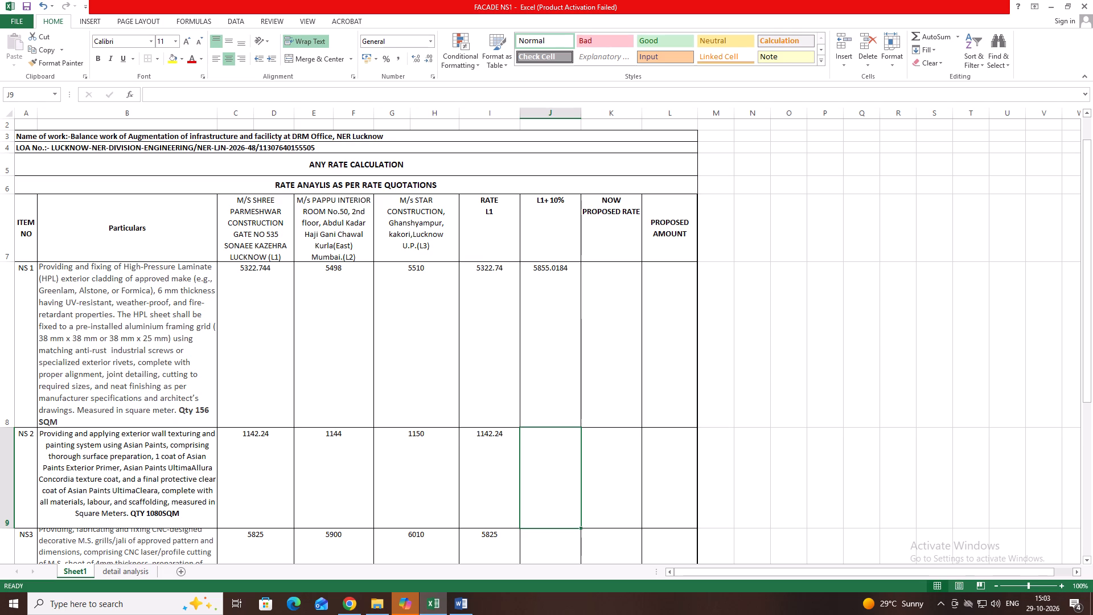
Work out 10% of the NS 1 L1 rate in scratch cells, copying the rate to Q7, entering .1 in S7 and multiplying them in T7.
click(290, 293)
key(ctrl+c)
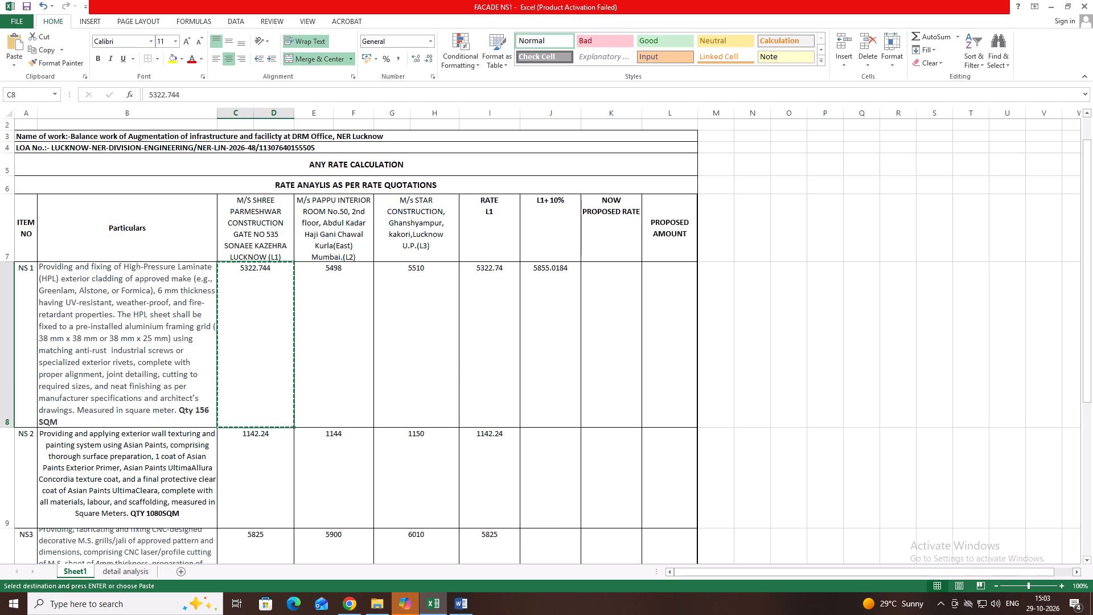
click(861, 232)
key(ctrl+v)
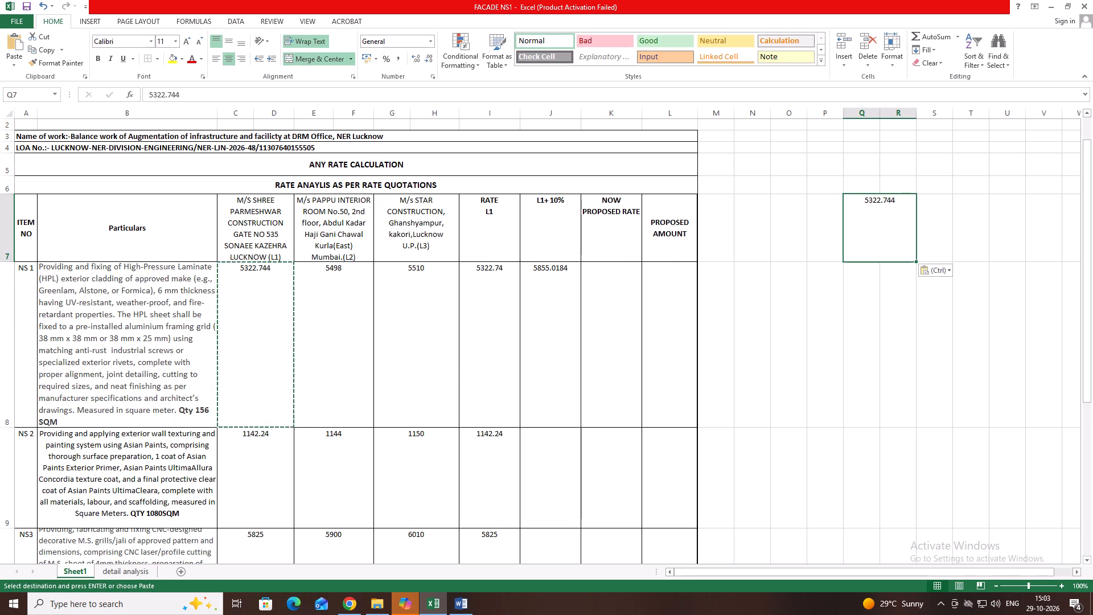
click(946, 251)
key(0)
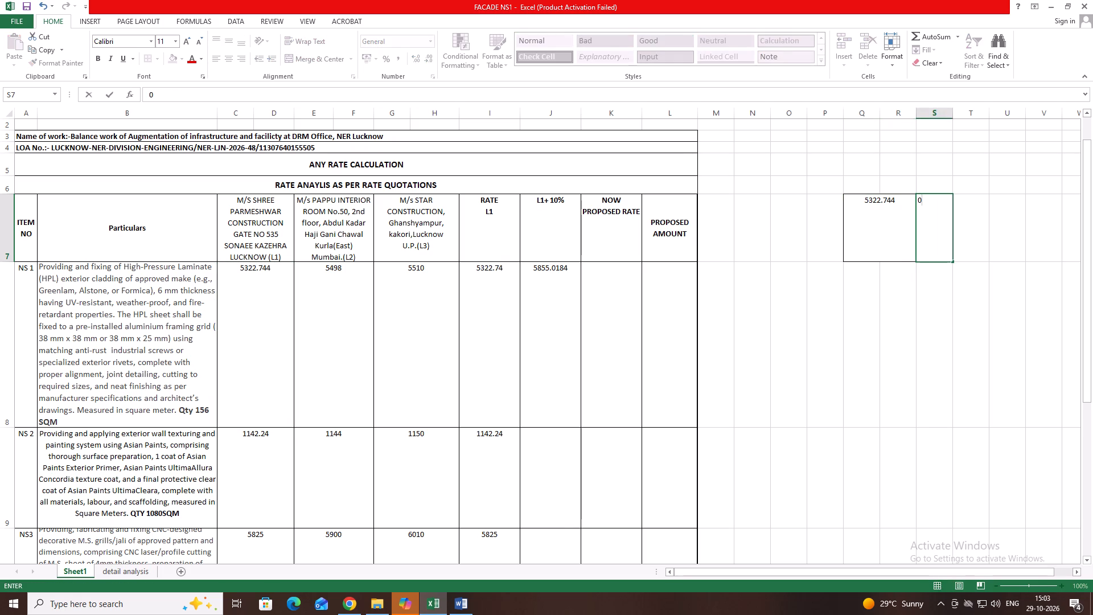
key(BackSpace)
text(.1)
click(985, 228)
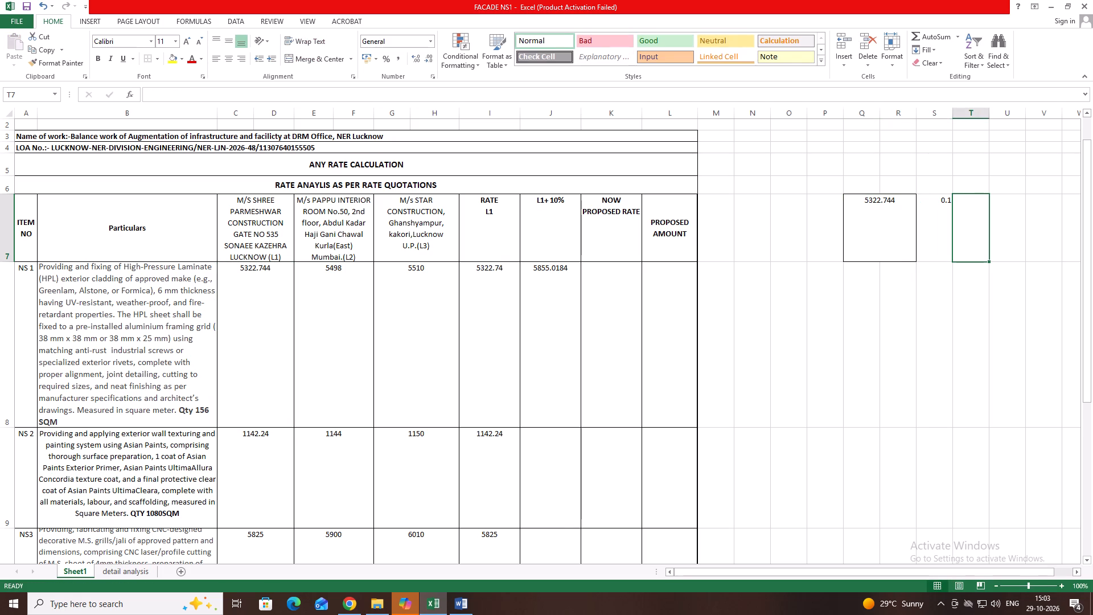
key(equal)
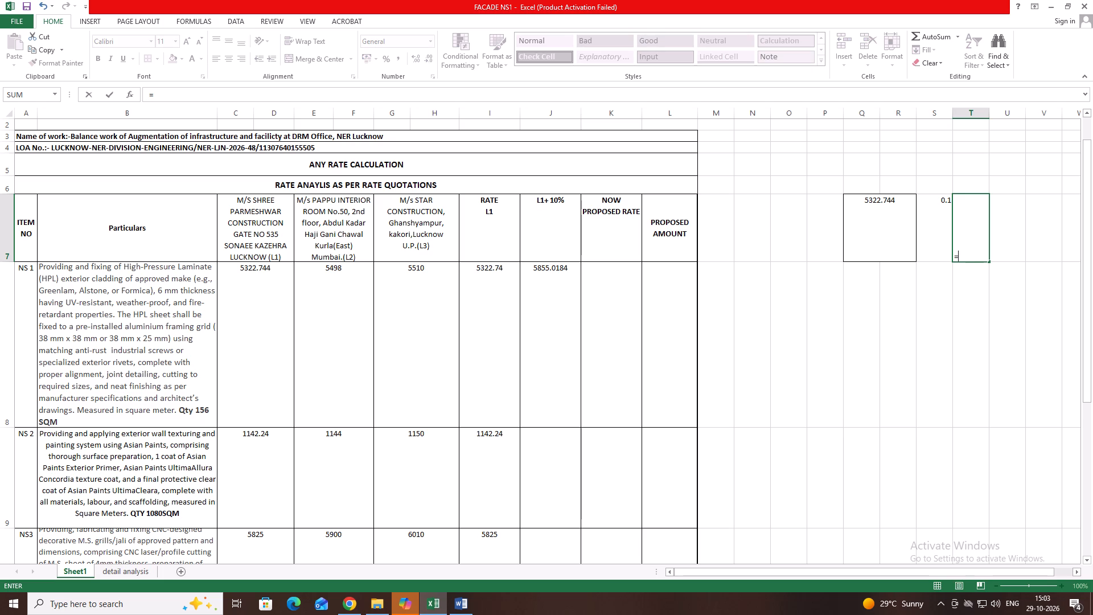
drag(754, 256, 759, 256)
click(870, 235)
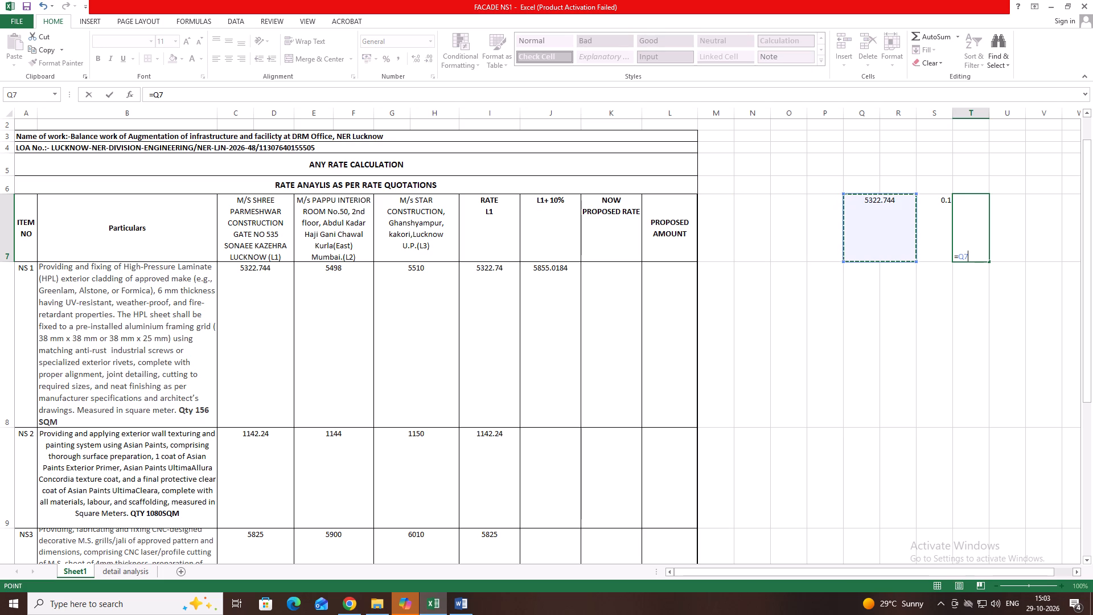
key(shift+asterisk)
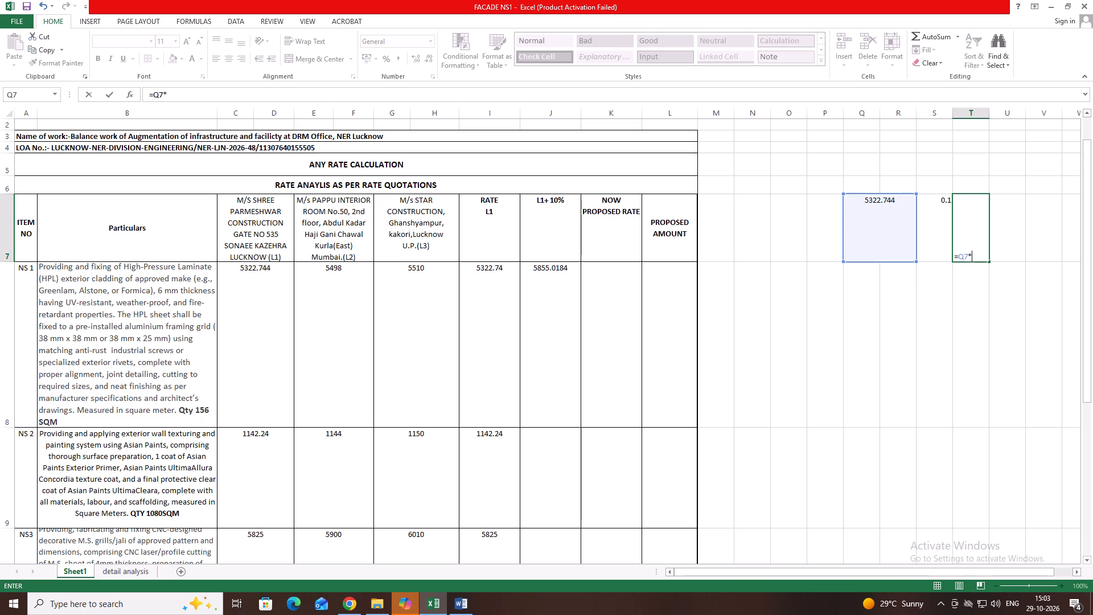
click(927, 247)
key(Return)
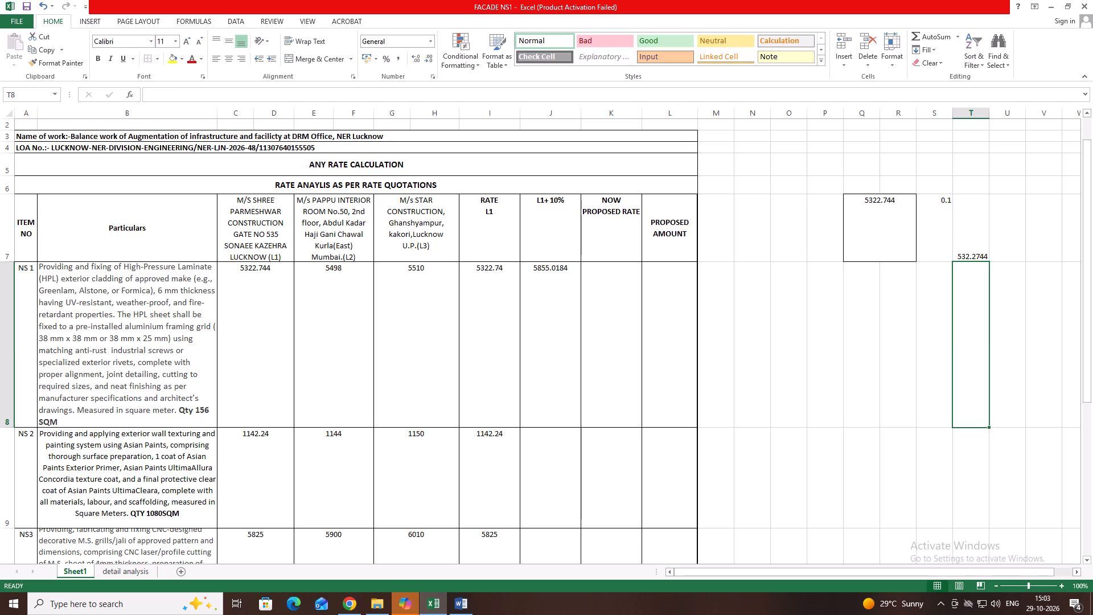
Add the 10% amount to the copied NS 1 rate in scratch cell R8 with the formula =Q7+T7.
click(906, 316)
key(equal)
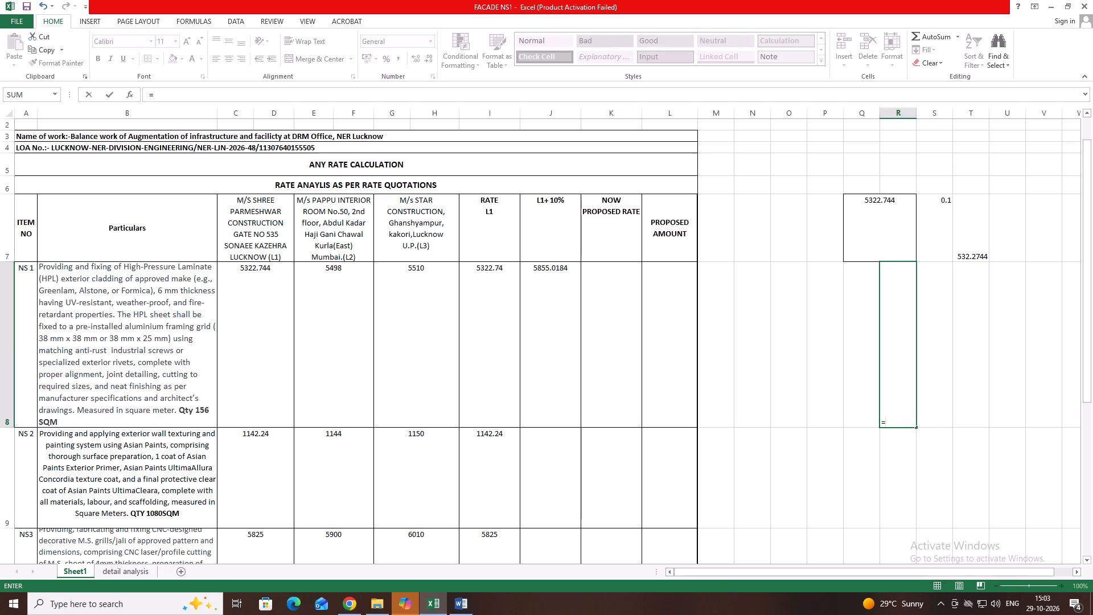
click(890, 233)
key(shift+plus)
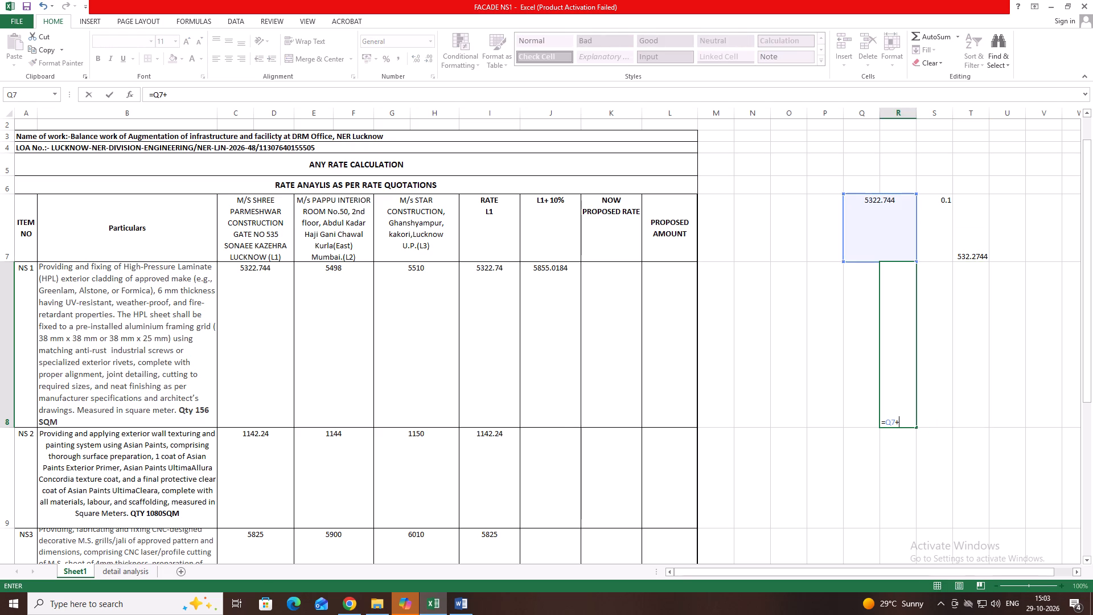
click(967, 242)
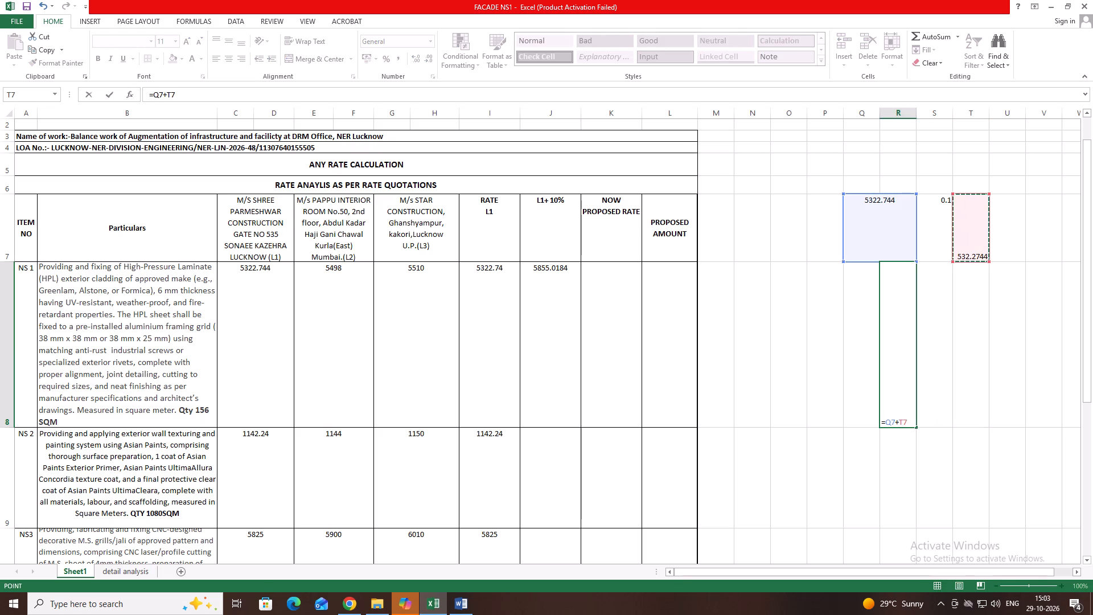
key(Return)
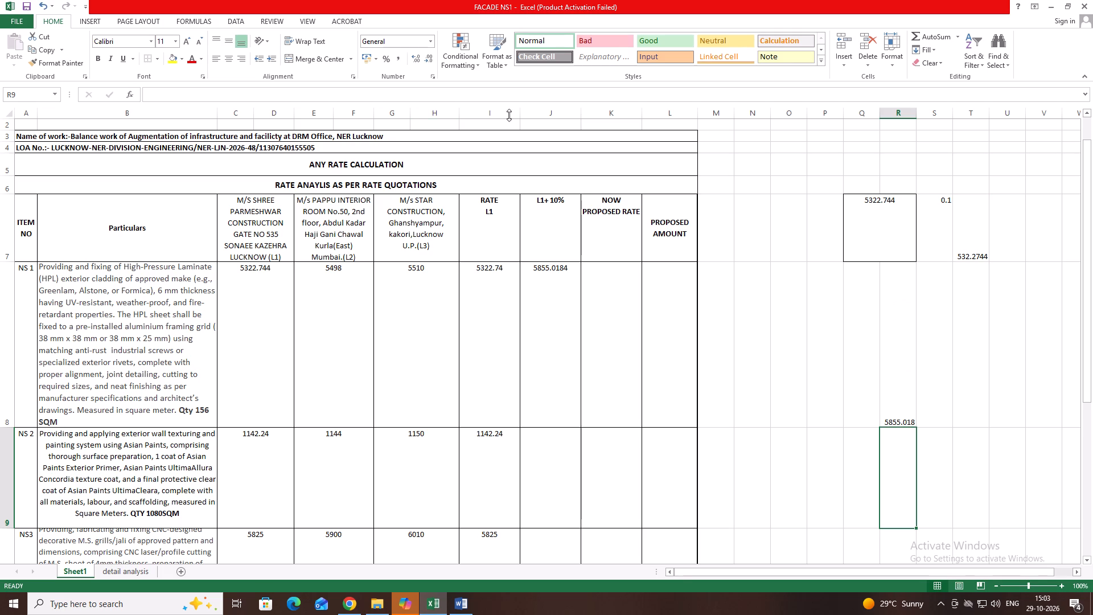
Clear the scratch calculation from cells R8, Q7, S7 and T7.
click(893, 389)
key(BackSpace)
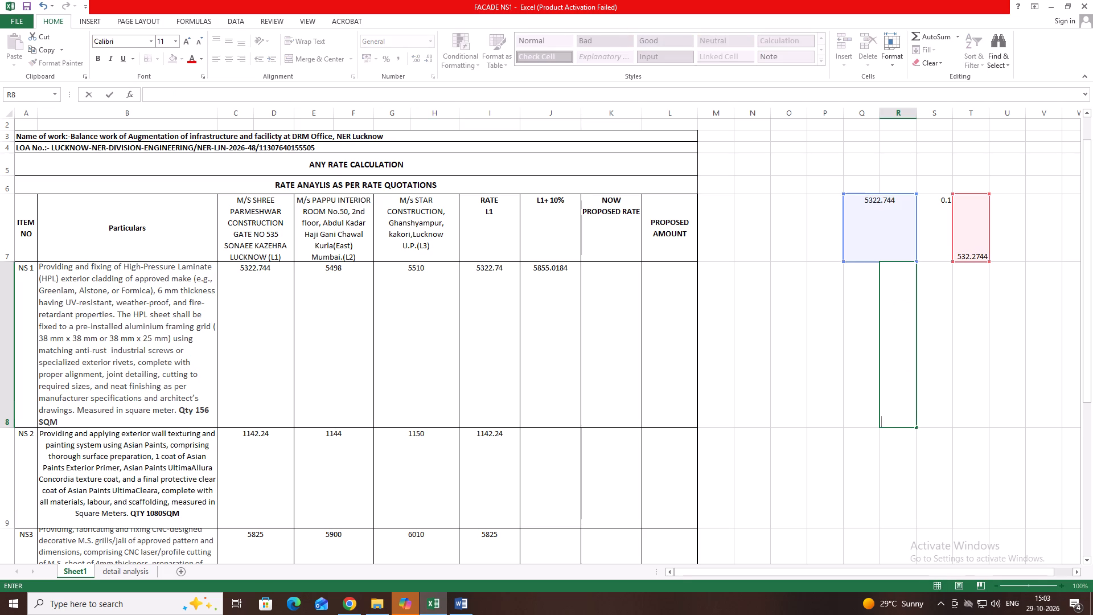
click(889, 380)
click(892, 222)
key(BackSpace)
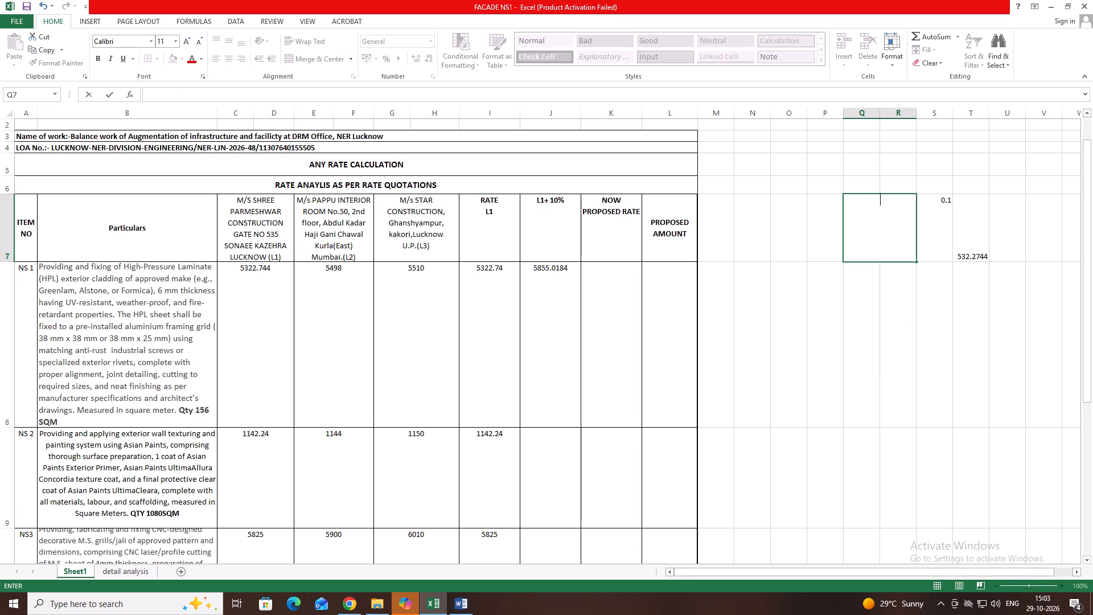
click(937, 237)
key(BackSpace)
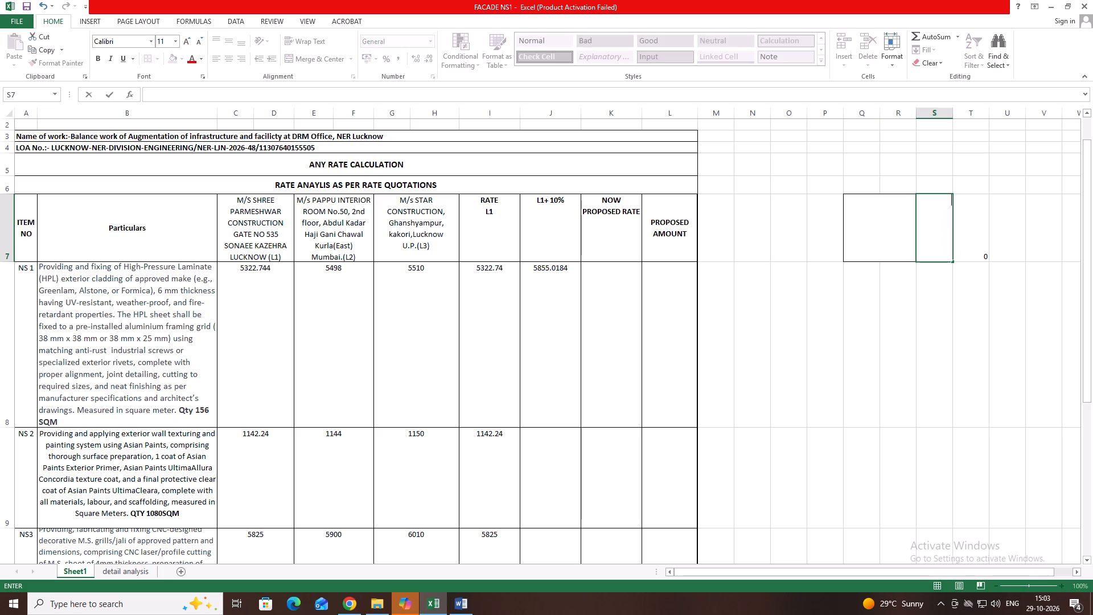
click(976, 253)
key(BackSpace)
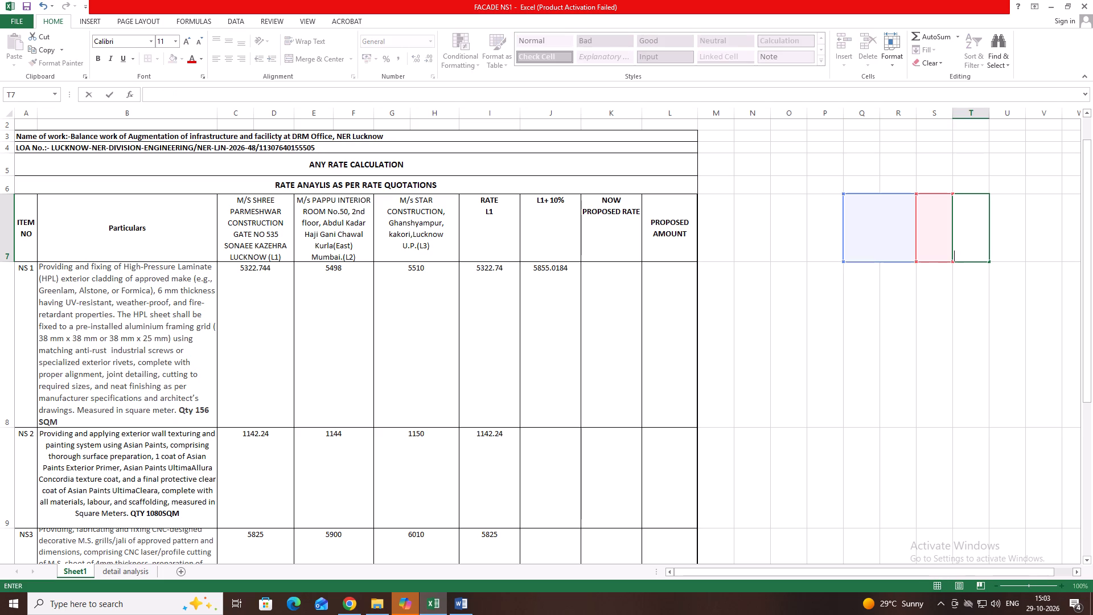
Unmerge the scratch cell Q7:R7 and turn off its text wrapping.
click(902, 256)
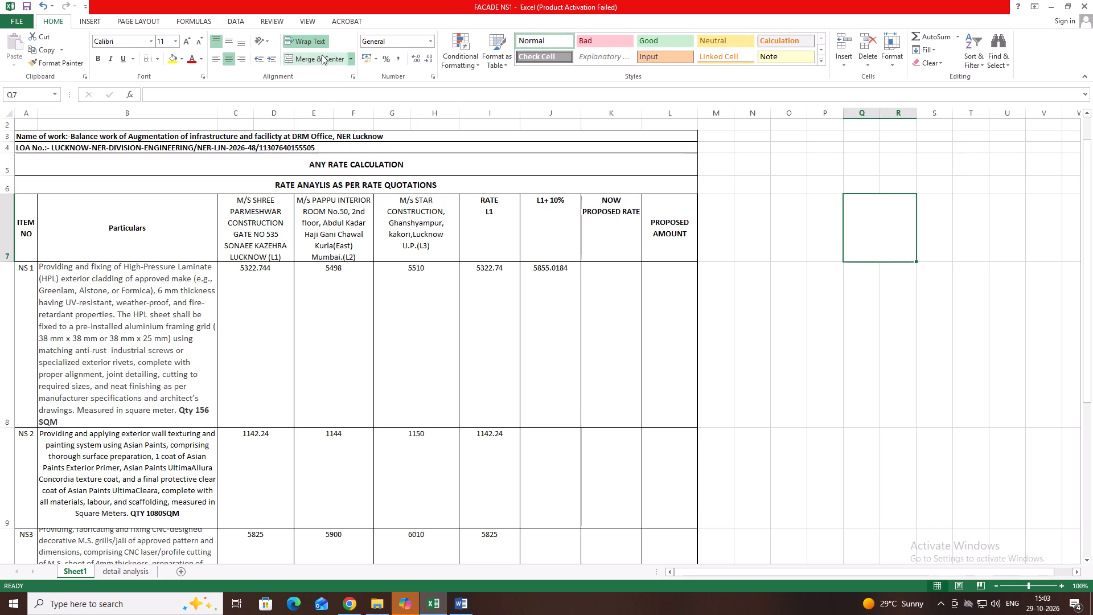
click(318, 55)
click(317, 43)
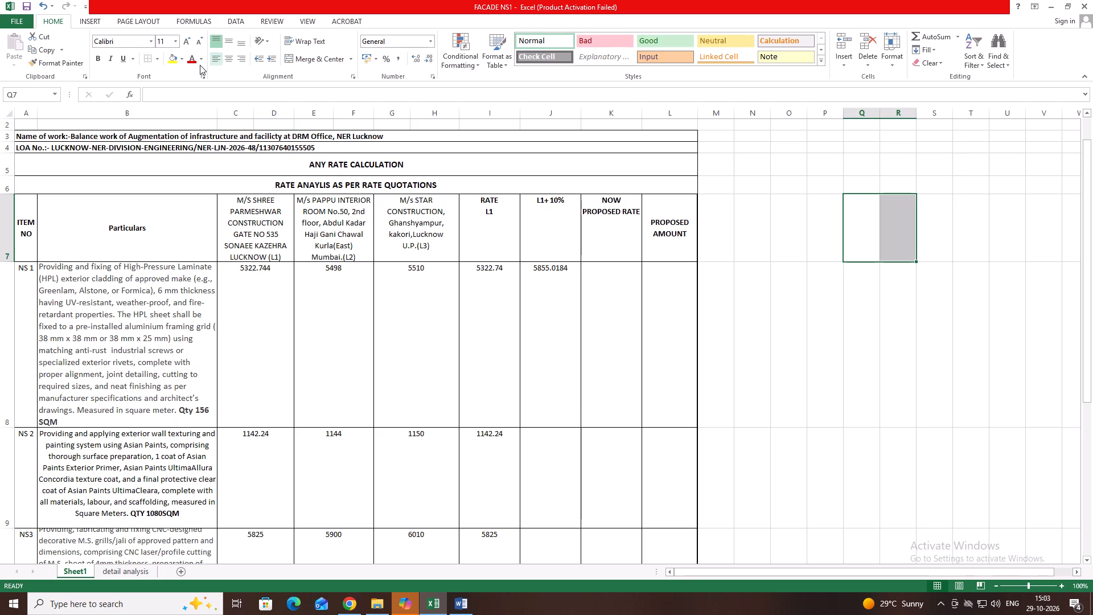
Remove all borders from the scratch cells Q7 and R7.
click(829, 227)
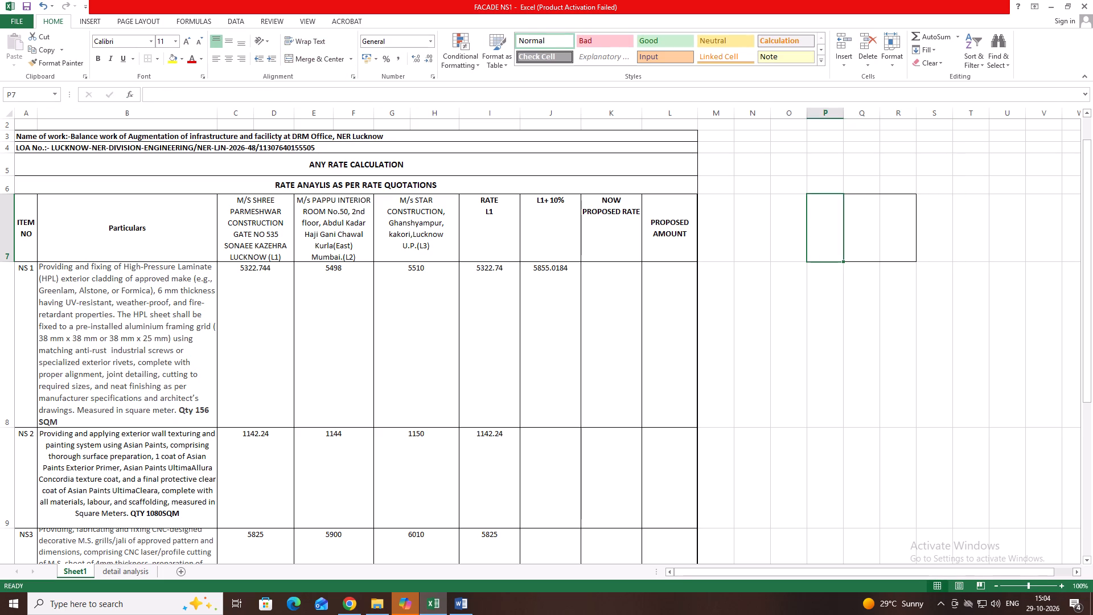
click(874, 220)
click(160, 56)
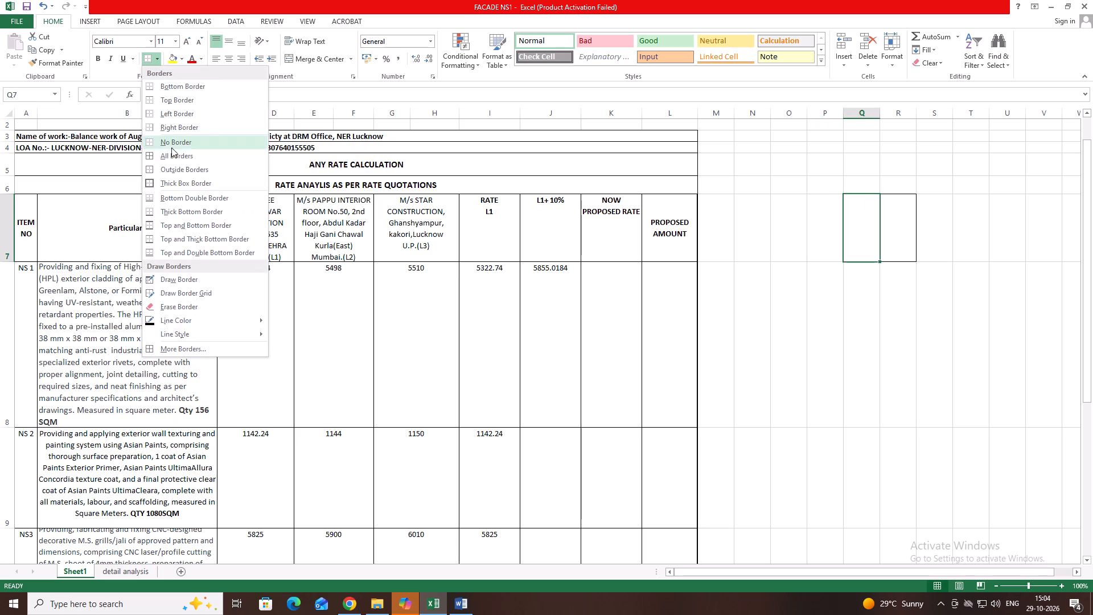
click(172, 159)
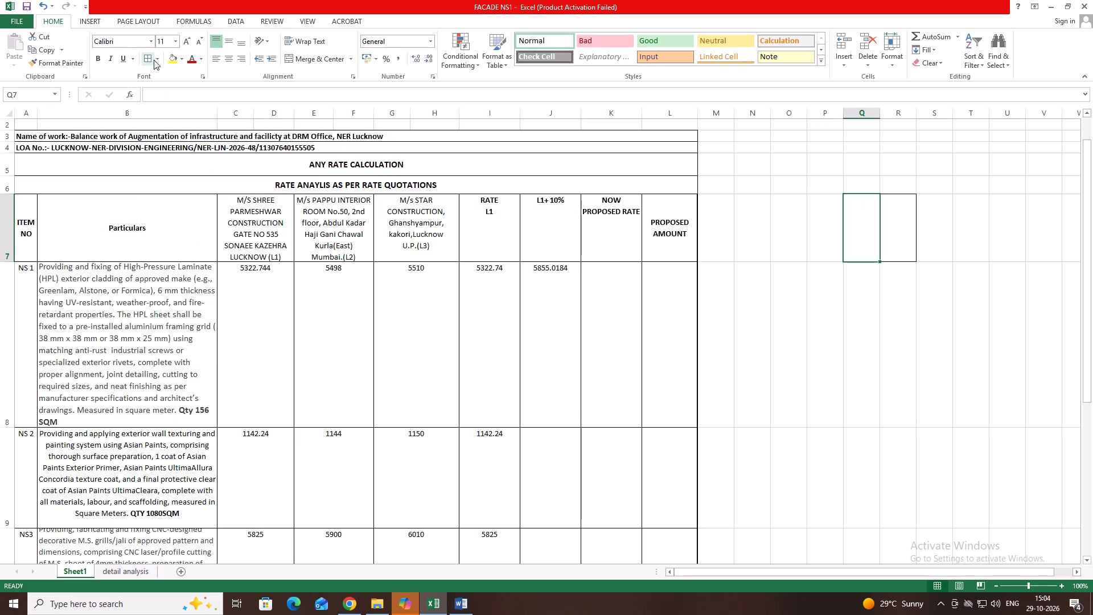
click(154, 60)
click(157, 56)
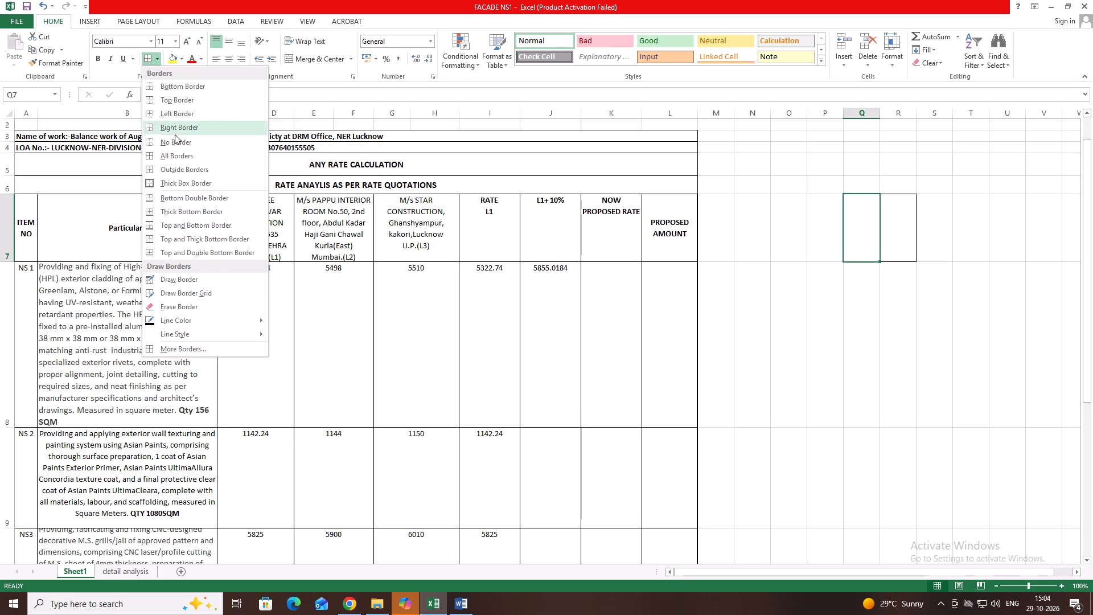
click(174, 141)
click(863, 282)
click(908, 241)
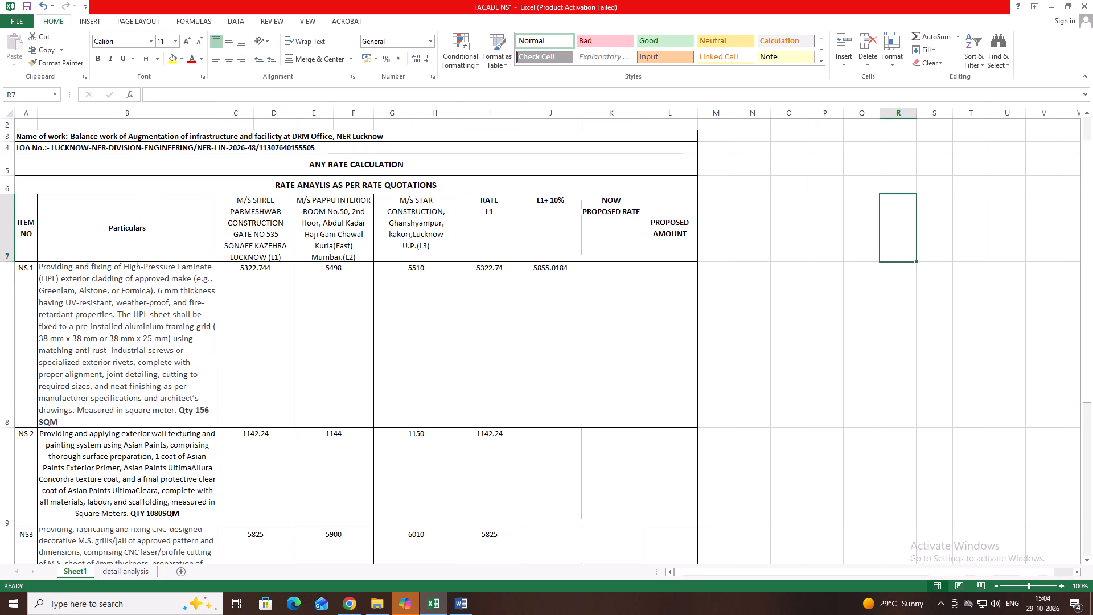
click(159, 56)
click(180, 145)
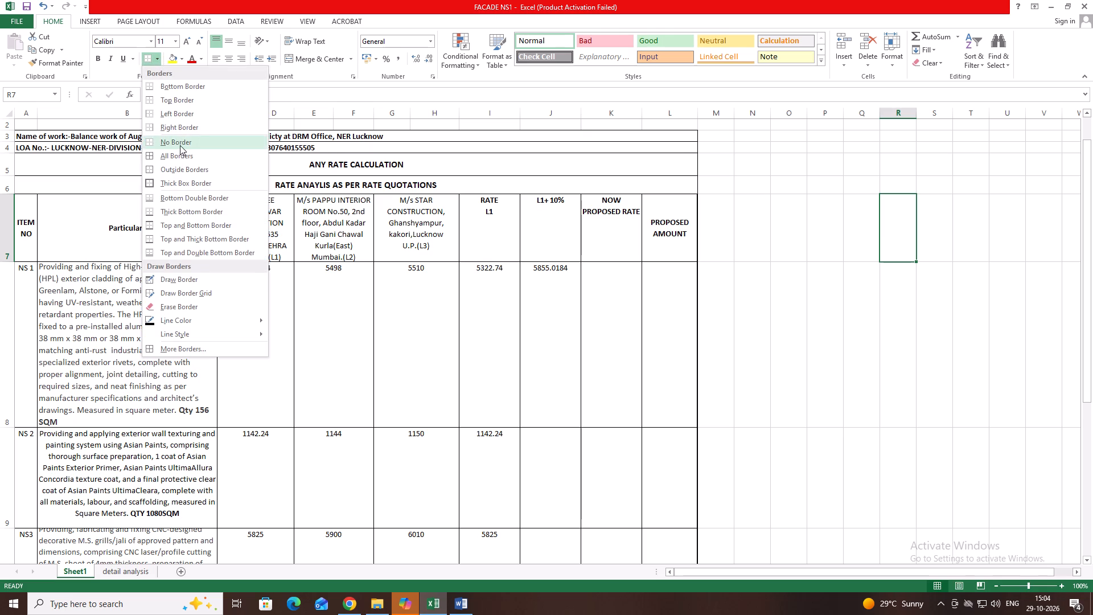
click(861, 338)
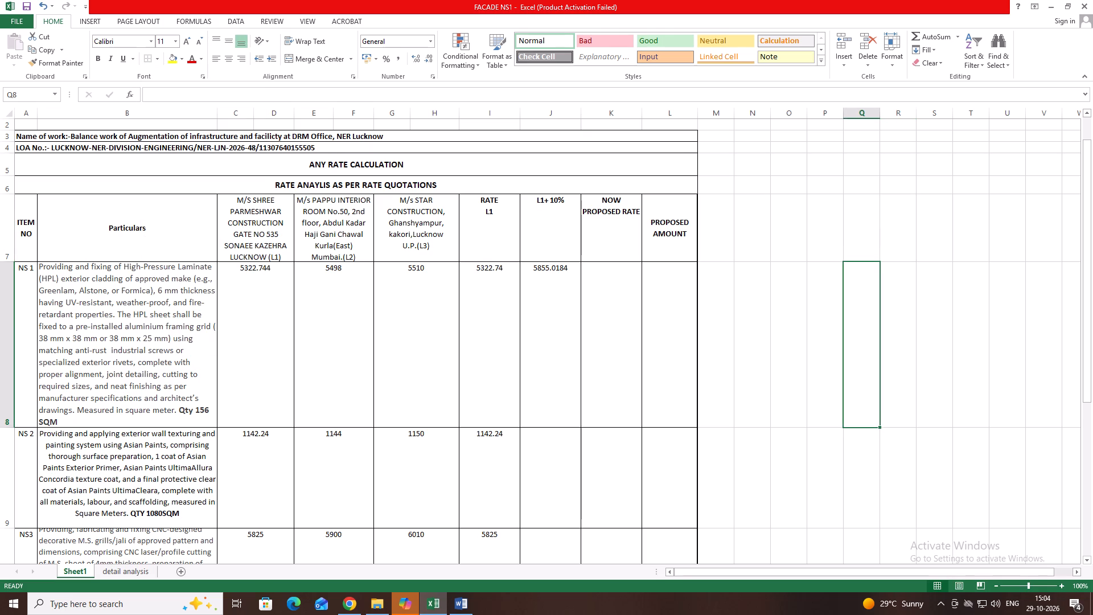
Calculate the L1+ 10% rate for NS 2 in J9 with the formula =C9+C9*.1.
scroll(537, 433, down, 2)
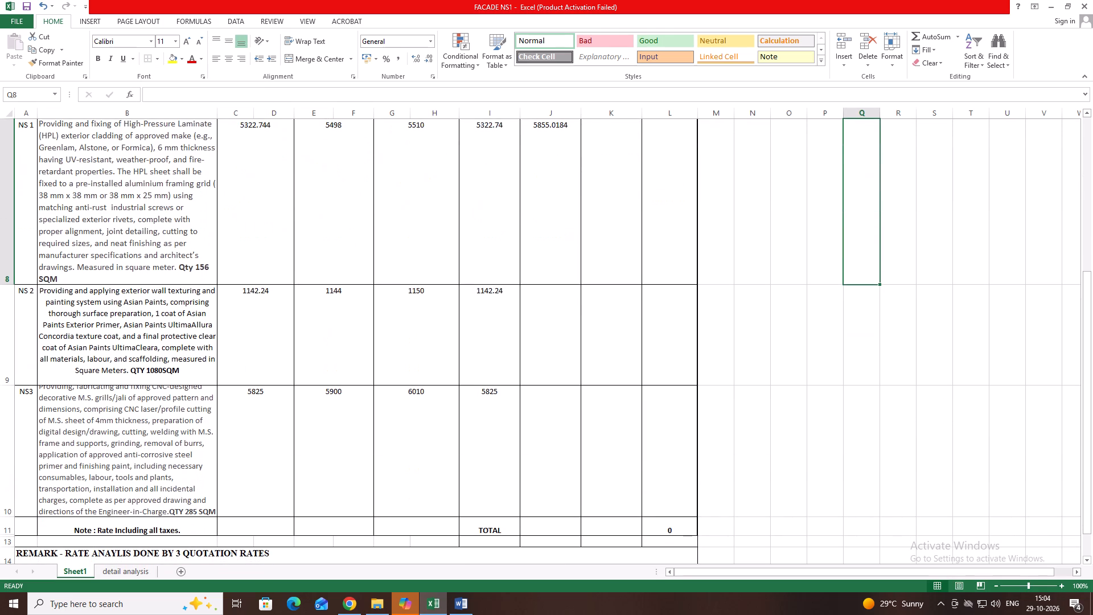
click(539, 334)
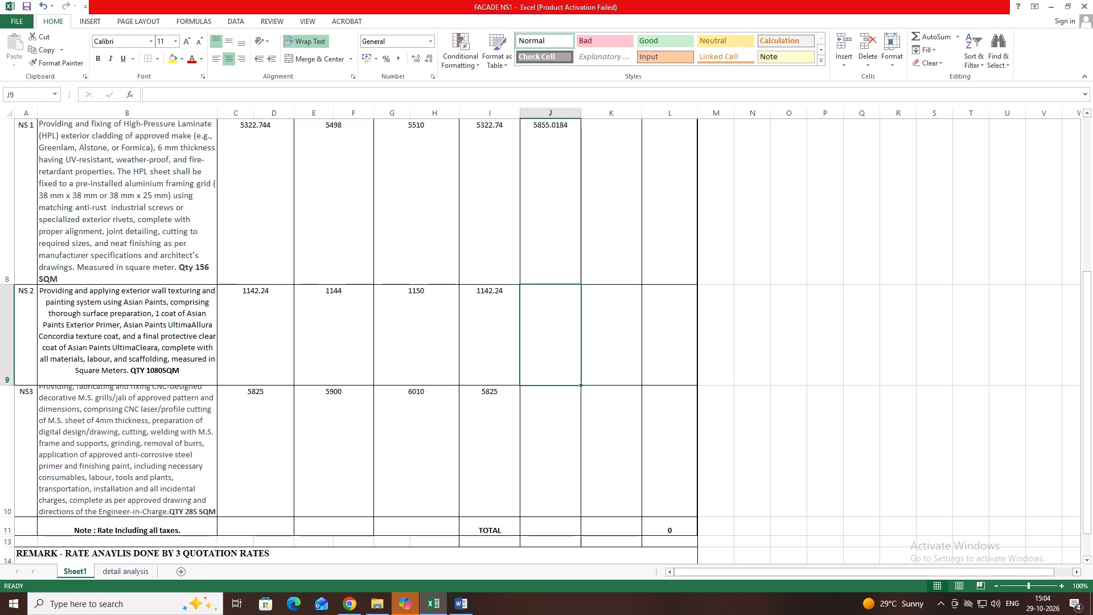
key(equal)
click(266, 329)
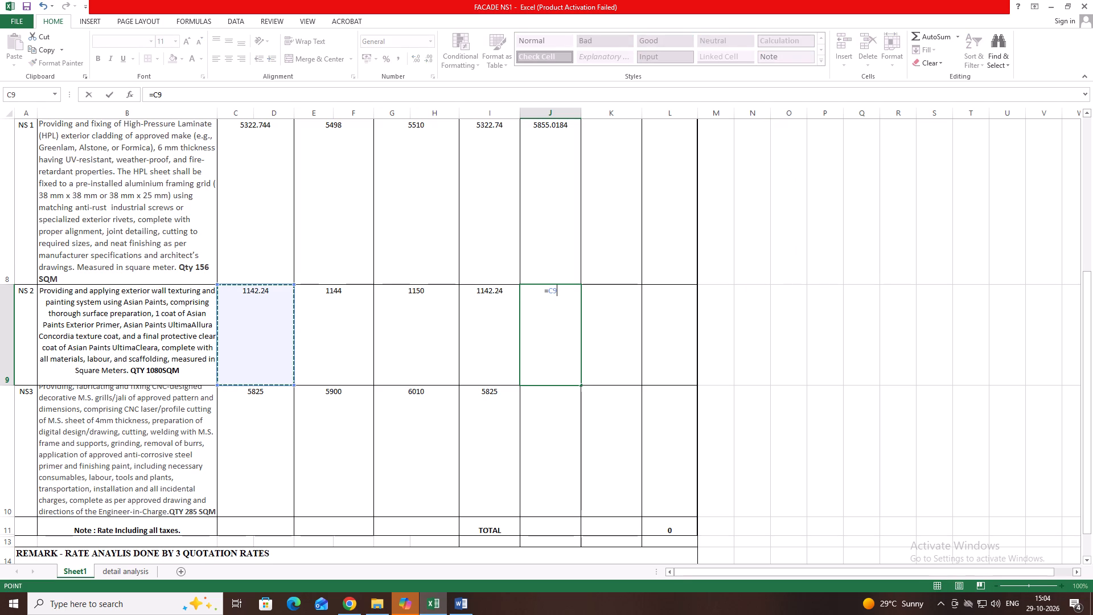
key(shift+plus)
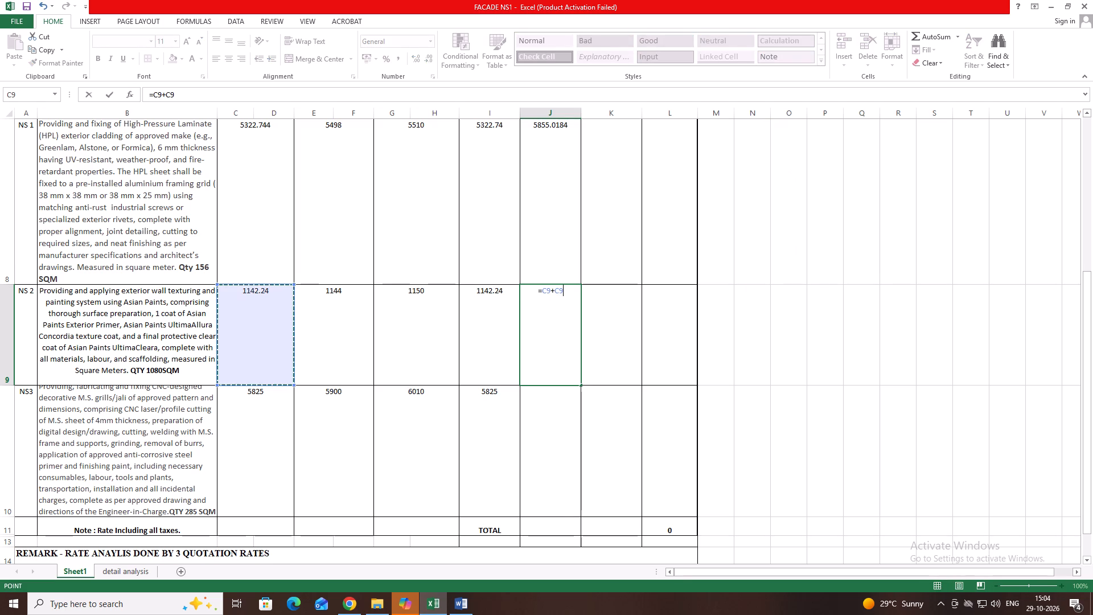
key(shift+asterisk)
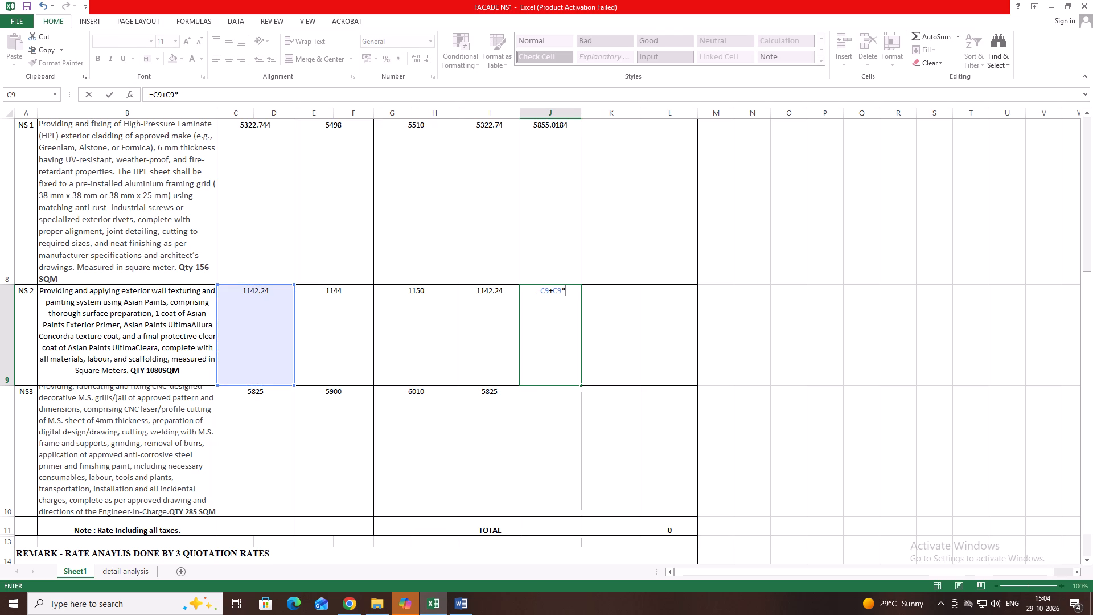
text(.1)
key(Return)
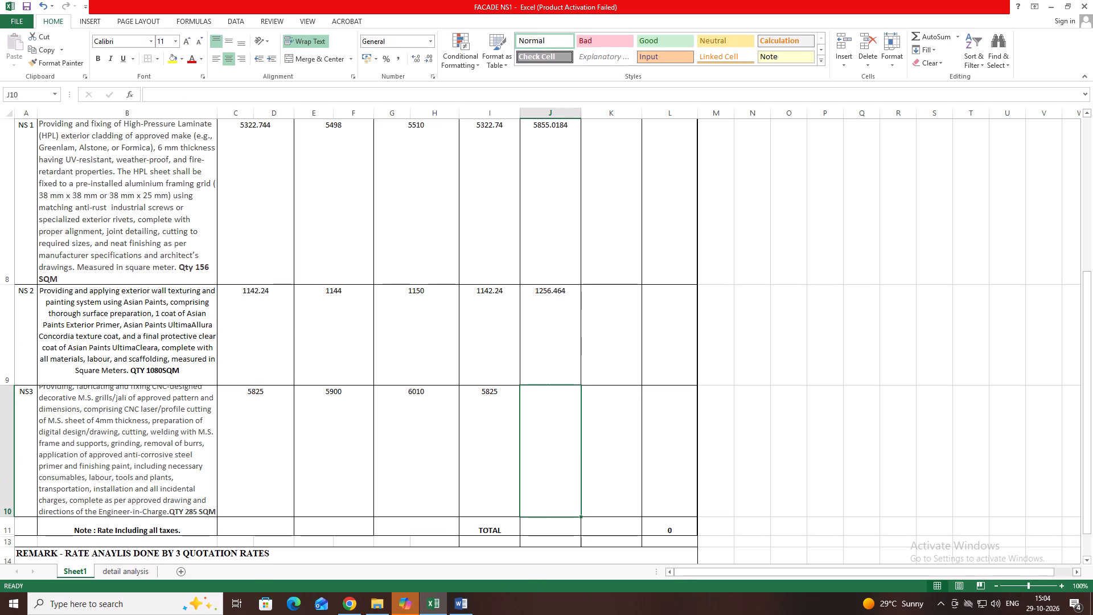
Calculate the L1+ 10% rate for NS3 in J10 with the formula =C10+C10*.1.
click(534, 457)
key(equal)
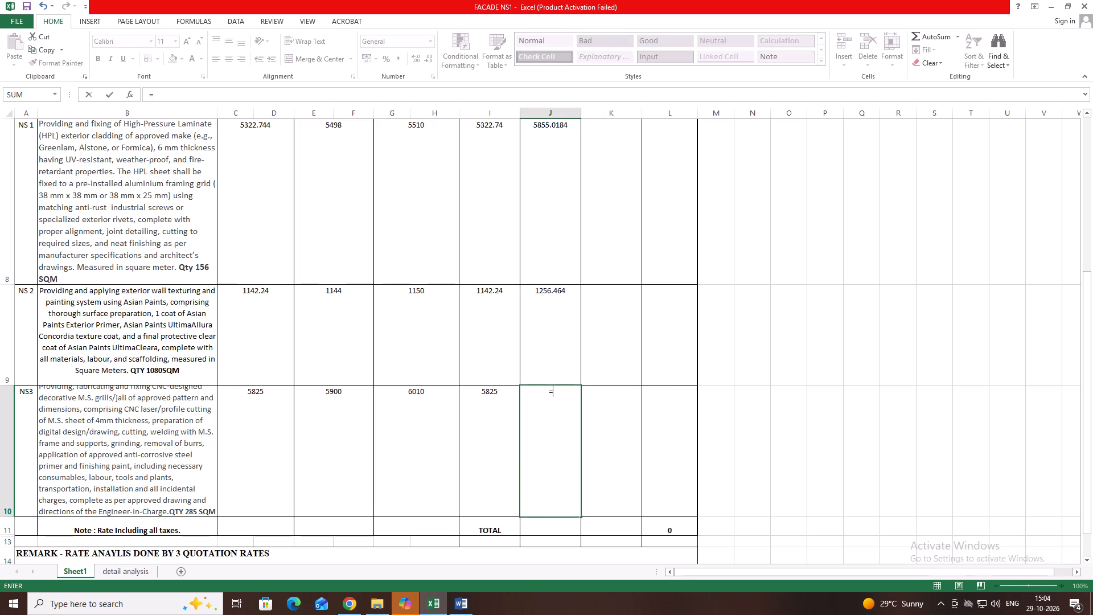
click(282, 458)
key(shift+plus)
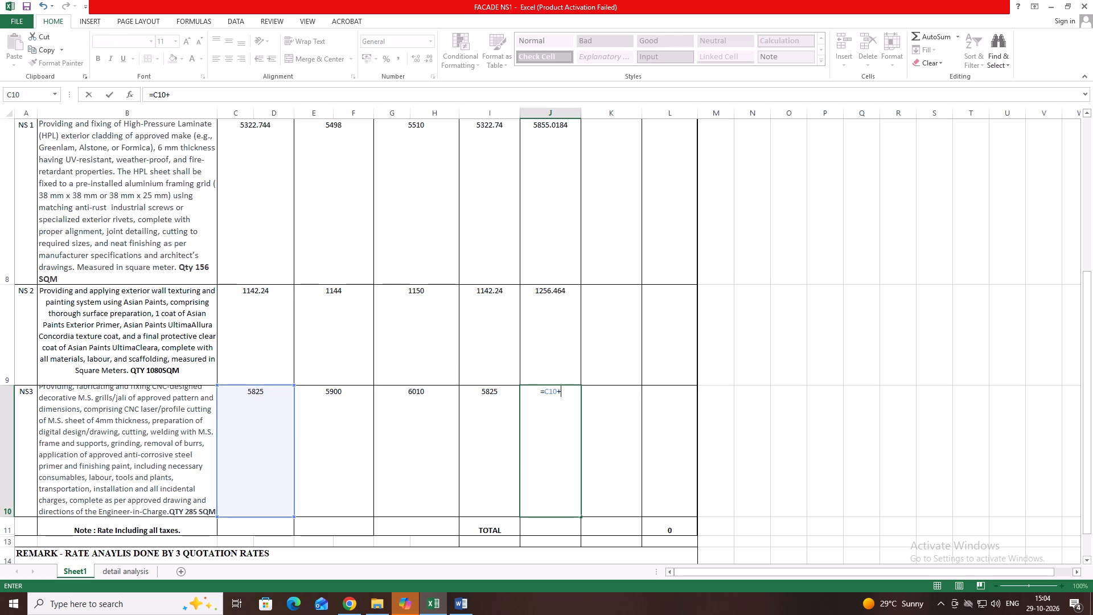
click(247, 462)
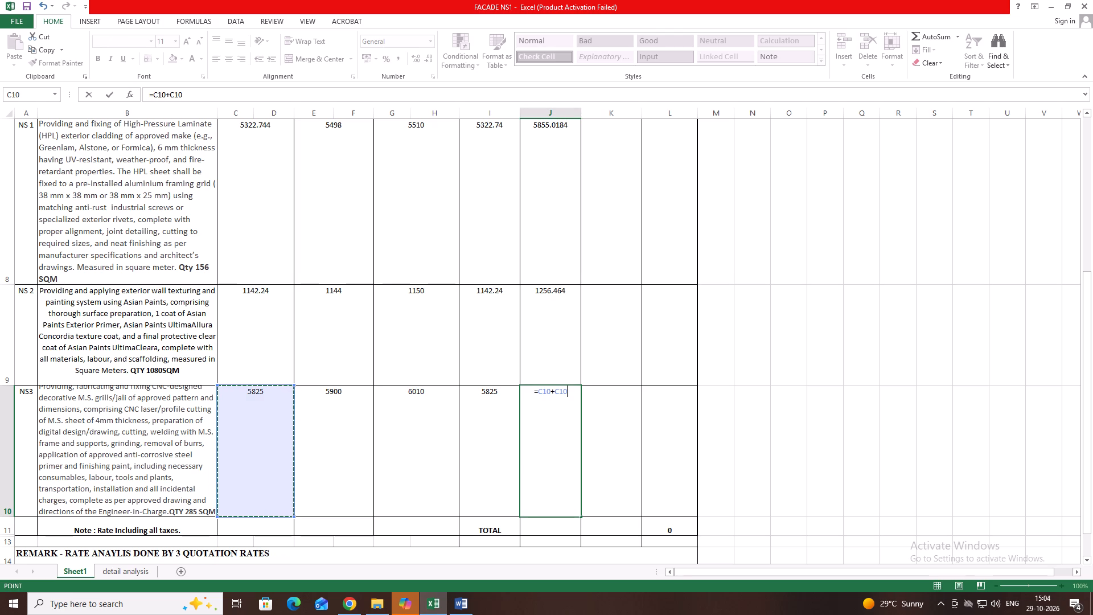
key(shift+asterisk)
text(.1)
key(Return)
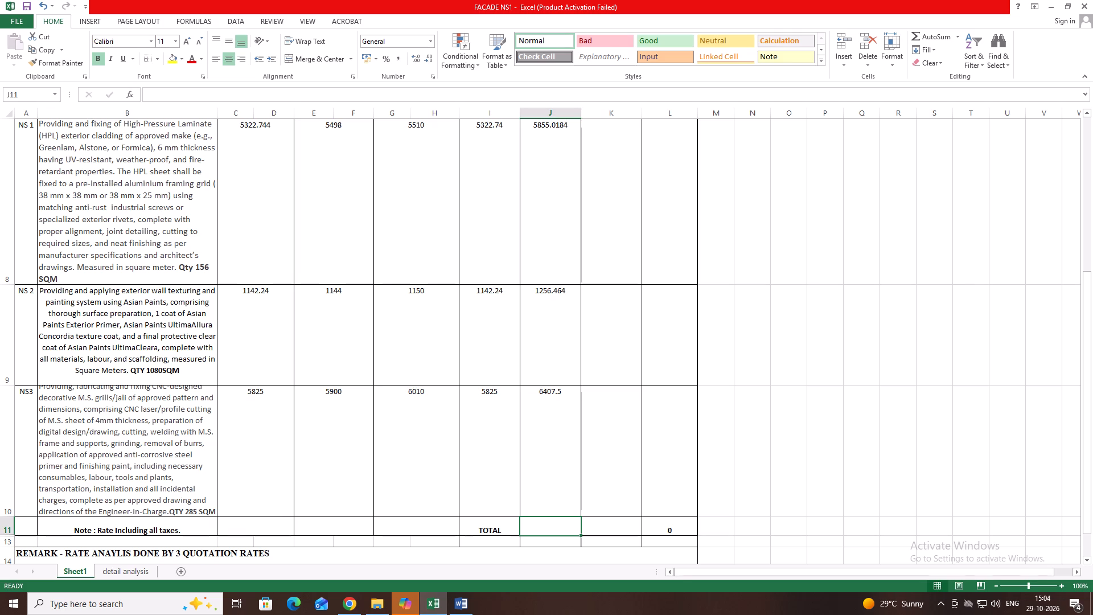
Total the L1 and L2 firms' rates for the three NS items in C11 and E11 with AutoSum.
click(261, 529)
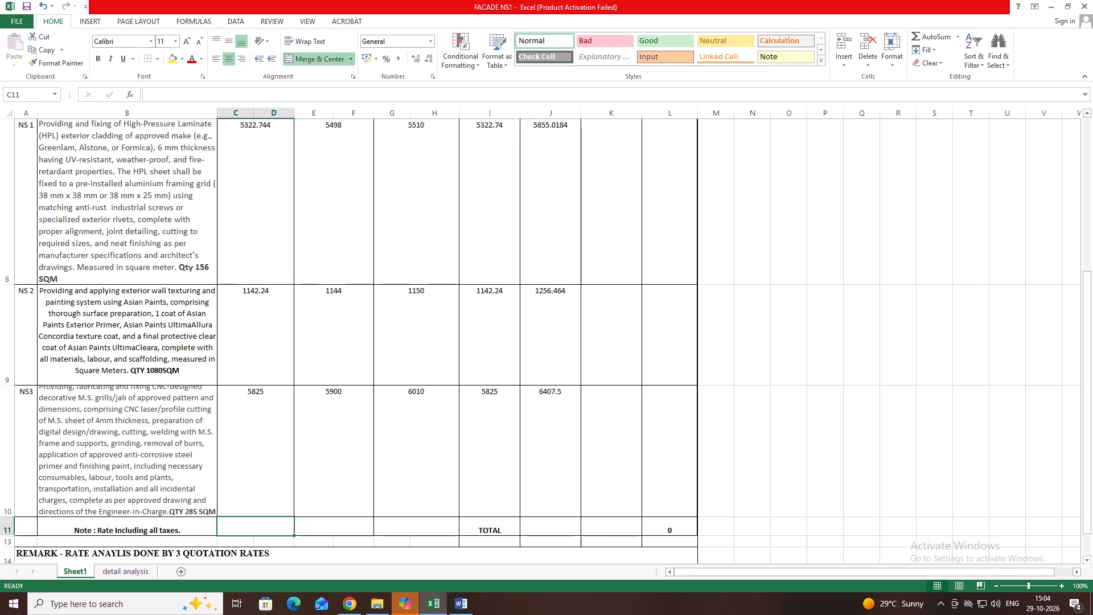
click(942, 38)
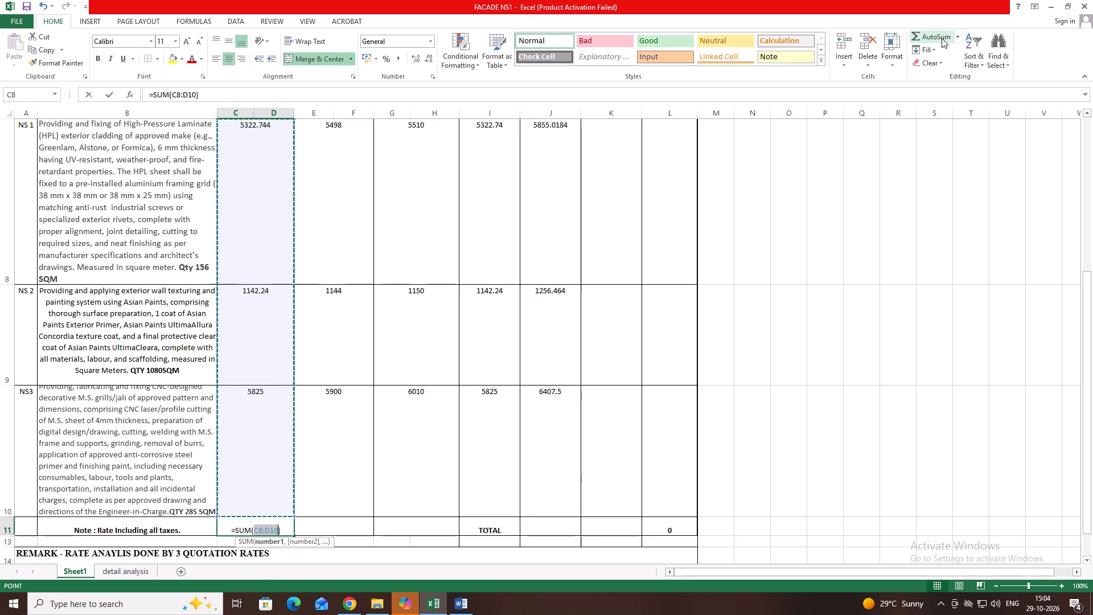
key(Return)
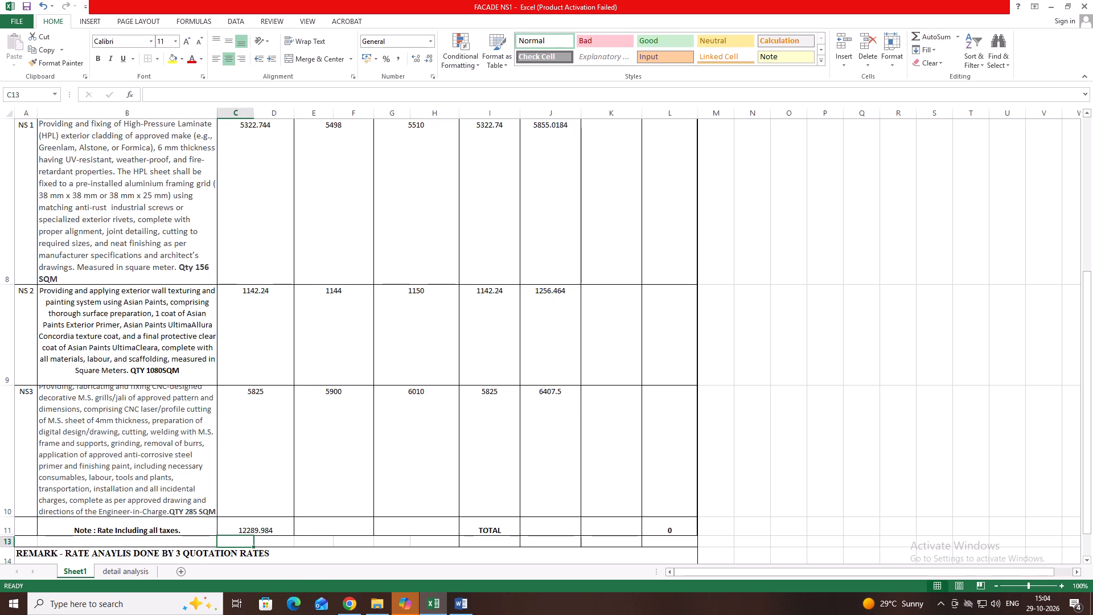
click(344, 528)
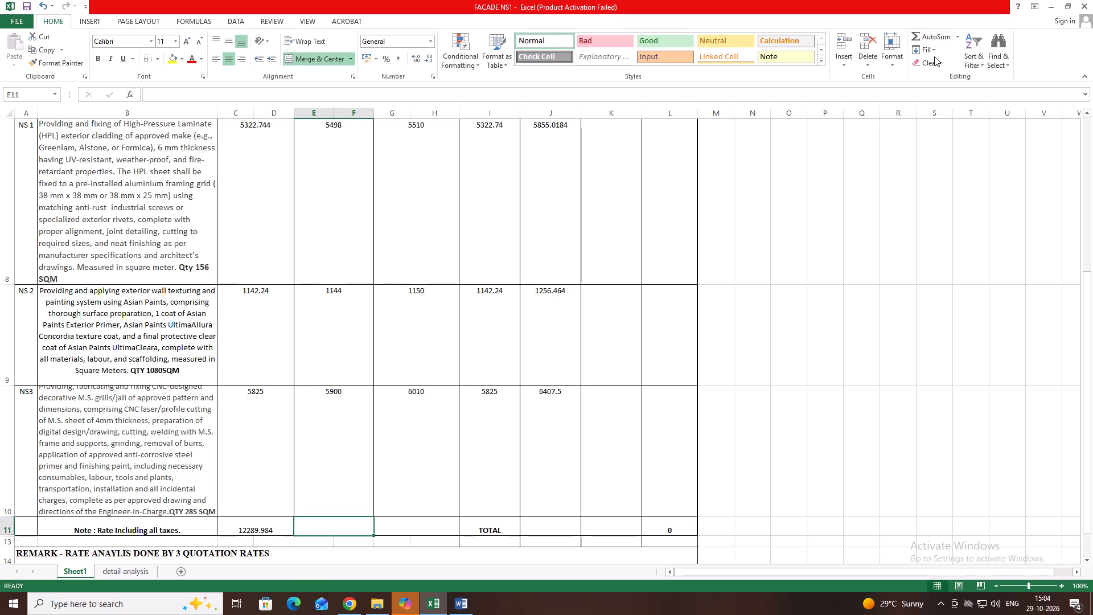
click(947, 39)
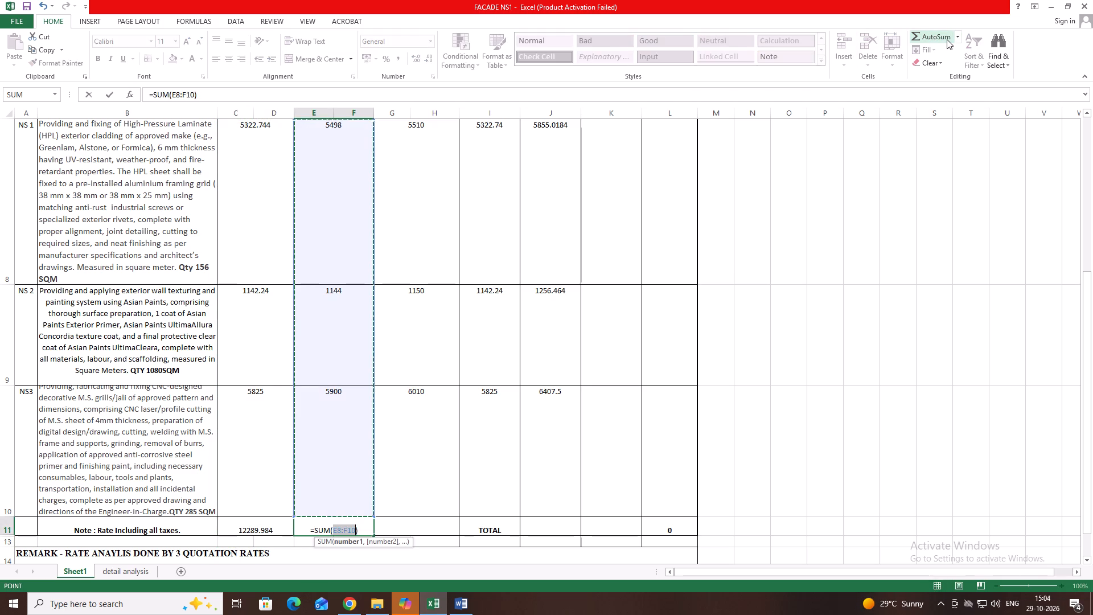
key(Return)
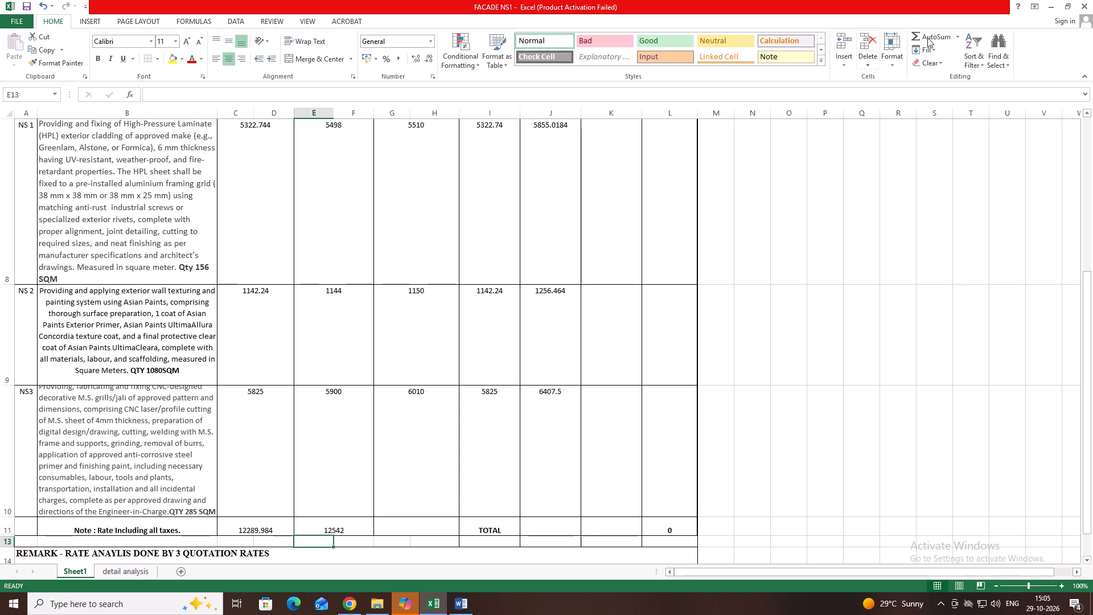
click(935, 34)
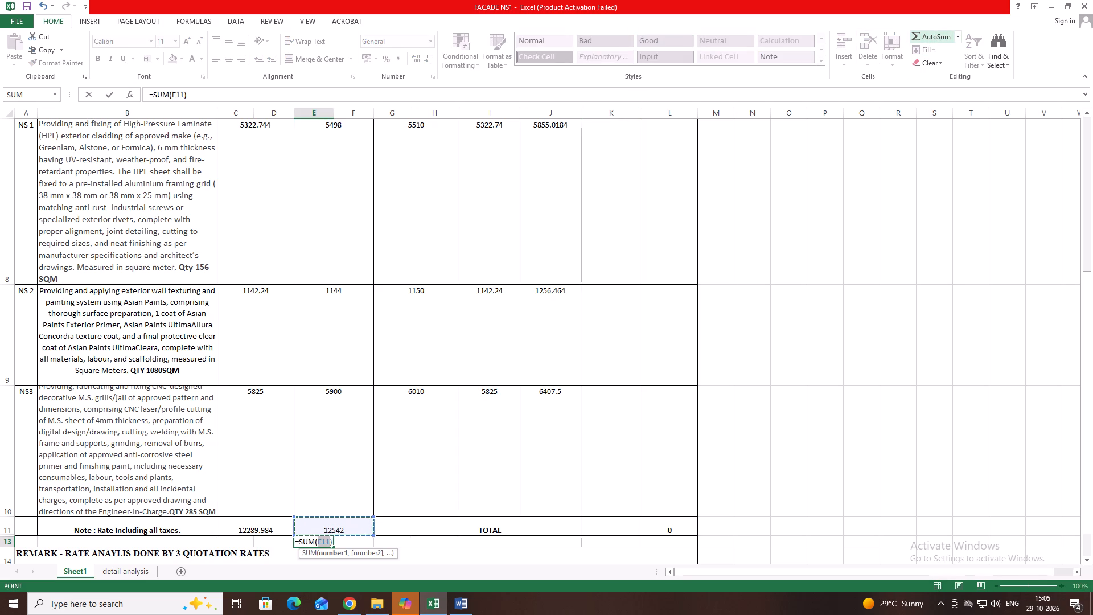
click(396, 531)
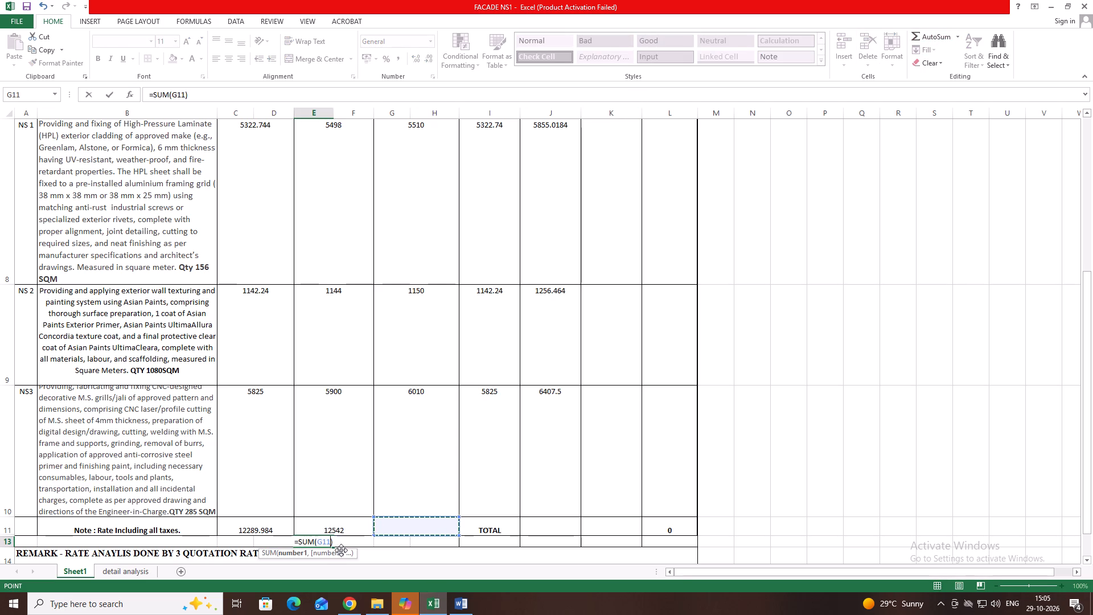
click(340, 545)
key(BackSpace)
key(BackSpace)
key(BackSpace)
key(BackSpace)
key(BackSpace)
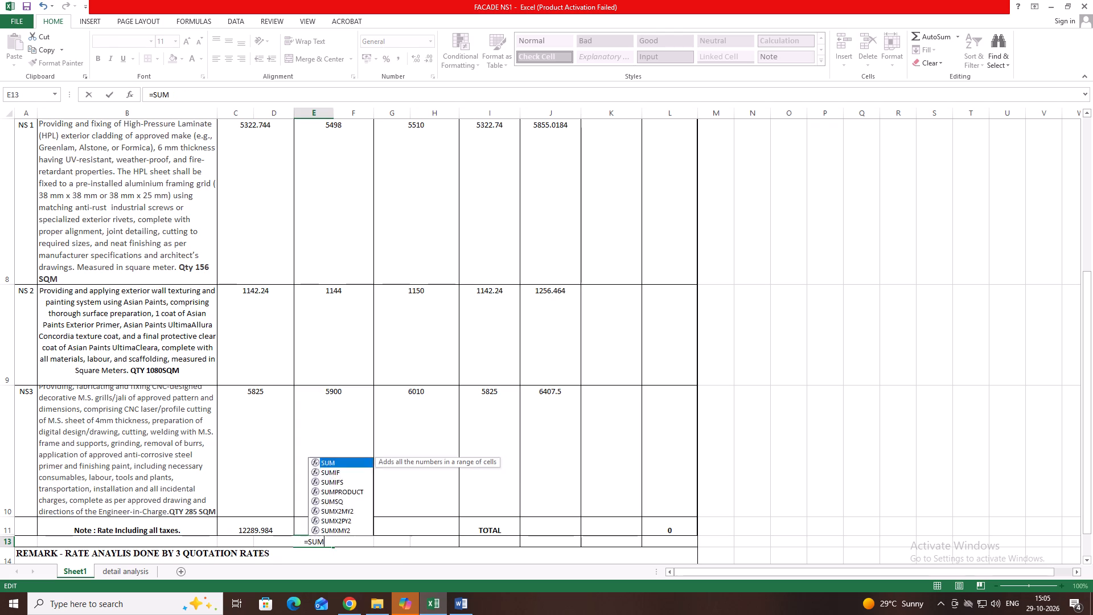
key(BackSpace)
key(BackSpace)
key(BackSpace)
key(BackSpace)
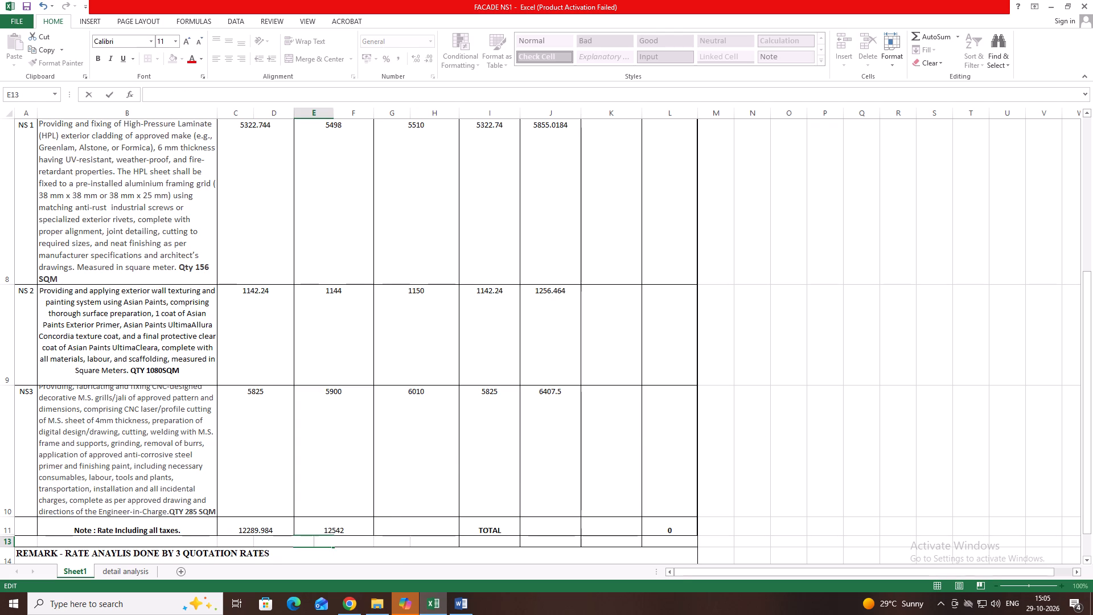
Total the L3 firm's rates for the three NS items in G11 with AutoSum.
click(419, 534)
click(933, 36)
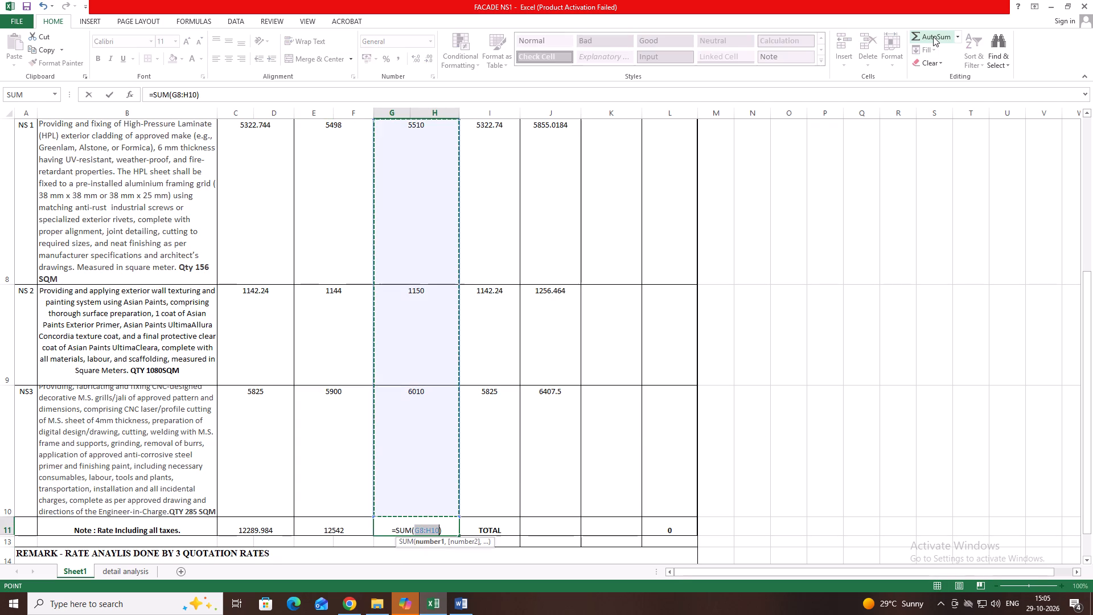
key(Return)
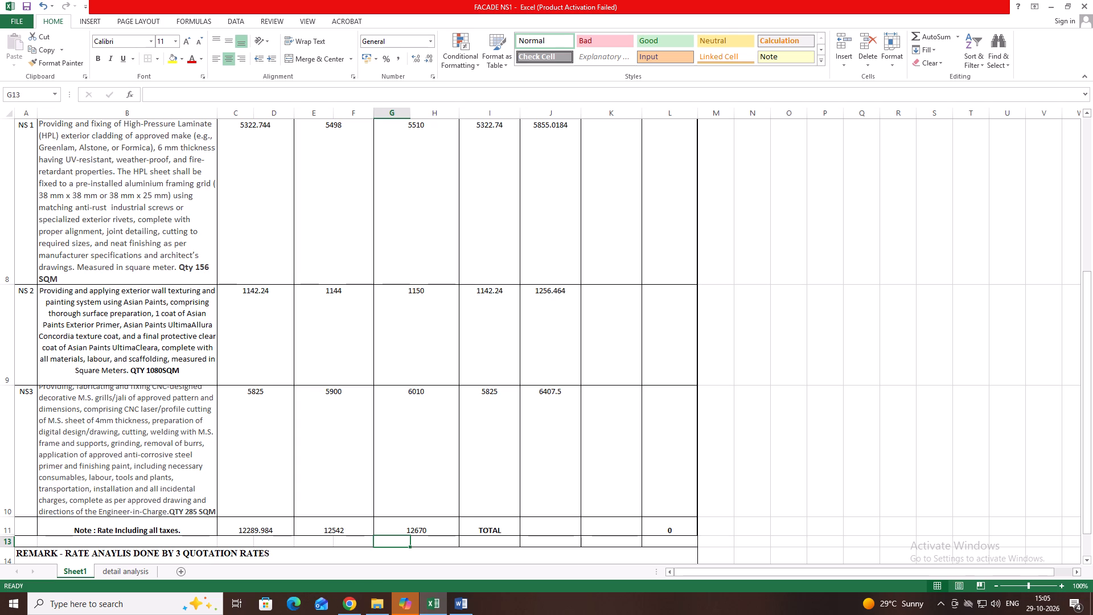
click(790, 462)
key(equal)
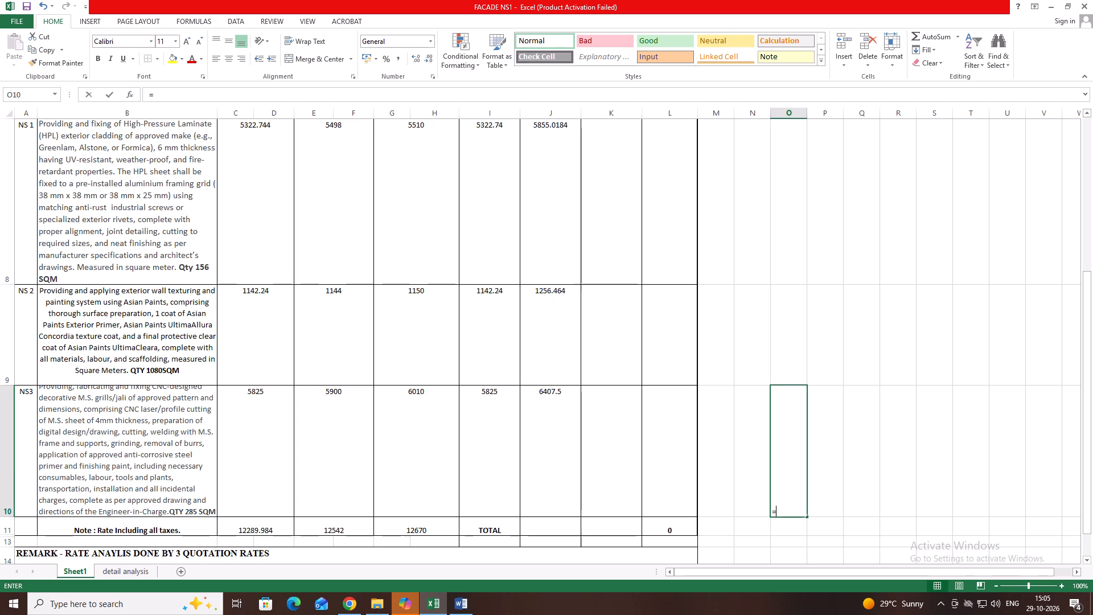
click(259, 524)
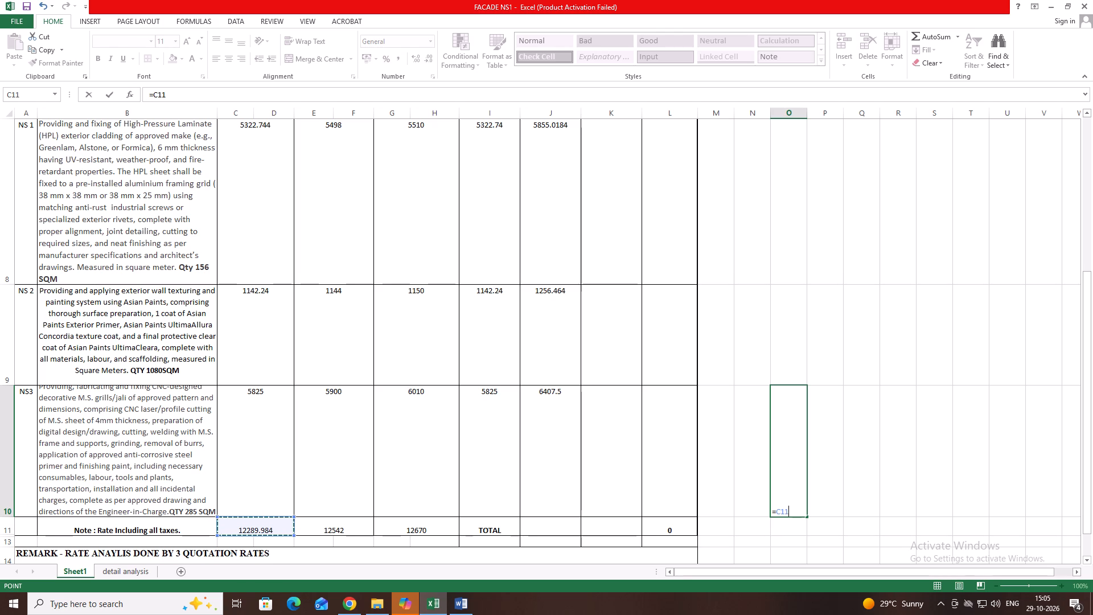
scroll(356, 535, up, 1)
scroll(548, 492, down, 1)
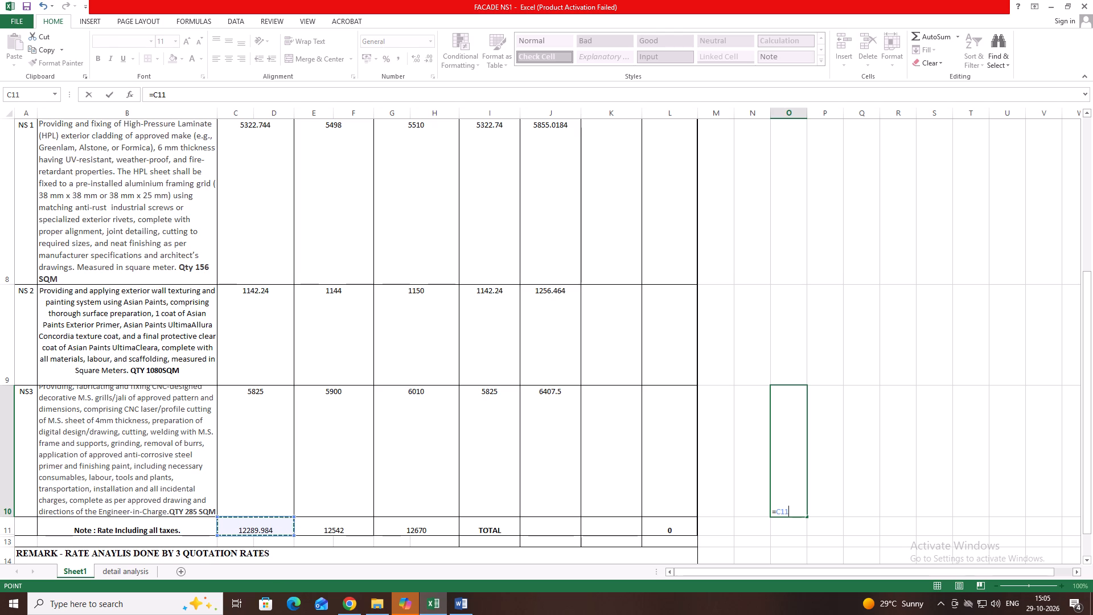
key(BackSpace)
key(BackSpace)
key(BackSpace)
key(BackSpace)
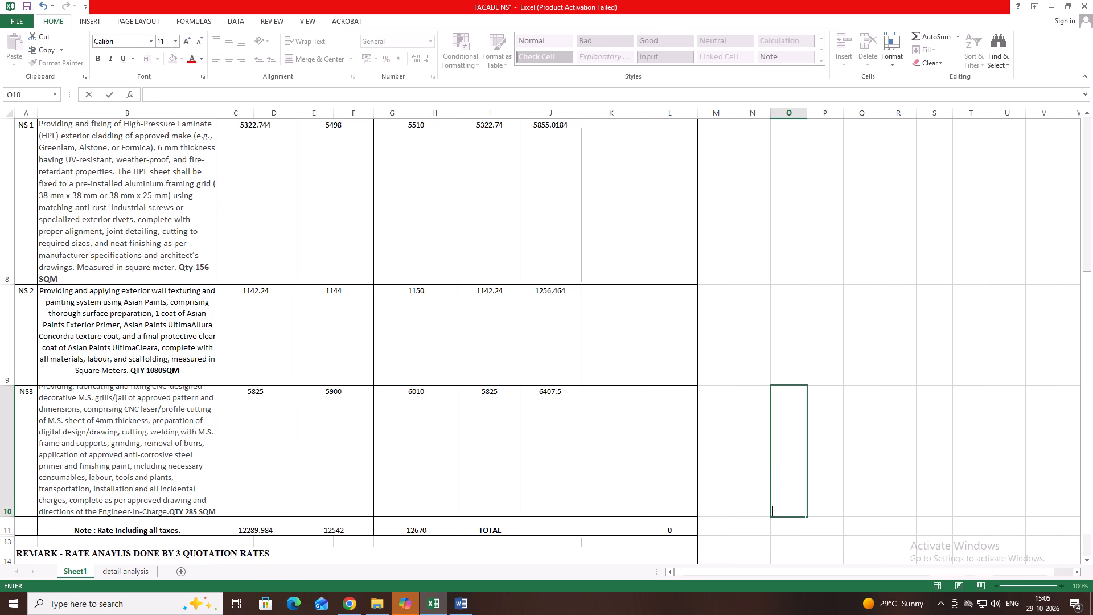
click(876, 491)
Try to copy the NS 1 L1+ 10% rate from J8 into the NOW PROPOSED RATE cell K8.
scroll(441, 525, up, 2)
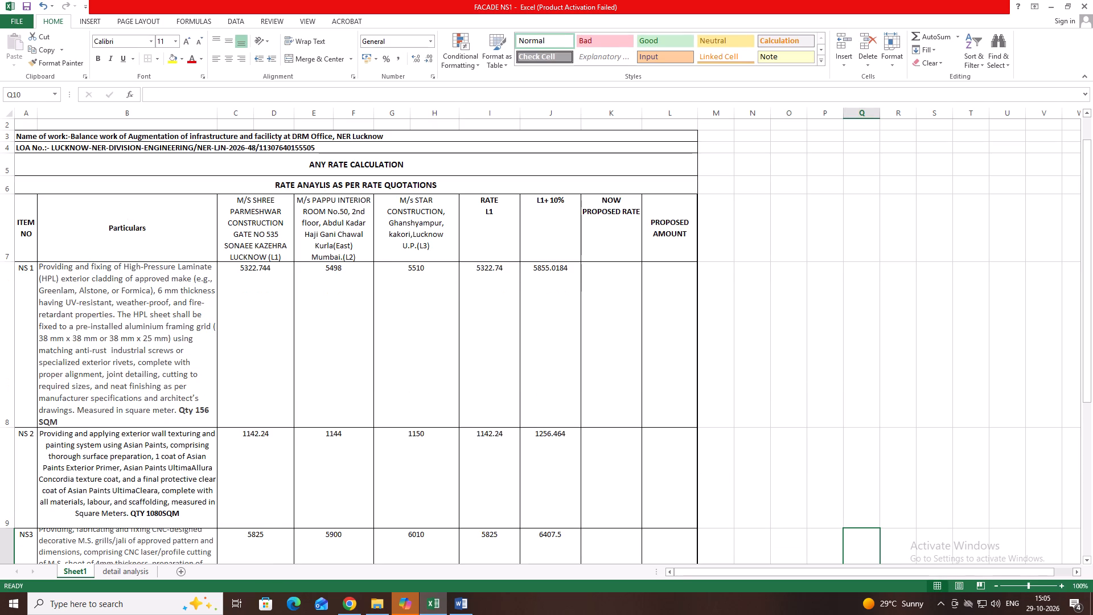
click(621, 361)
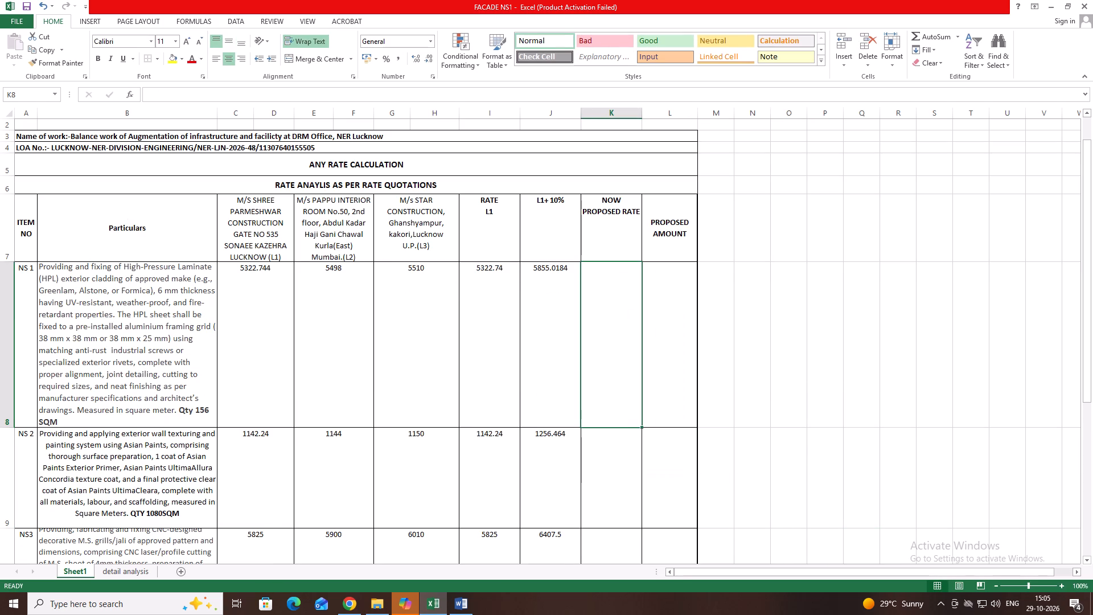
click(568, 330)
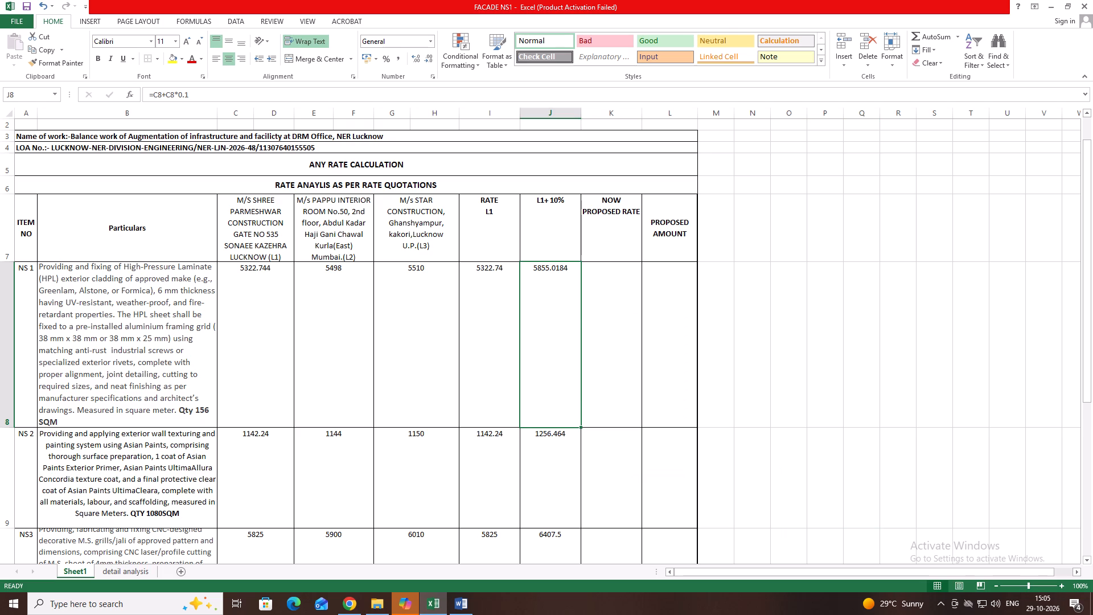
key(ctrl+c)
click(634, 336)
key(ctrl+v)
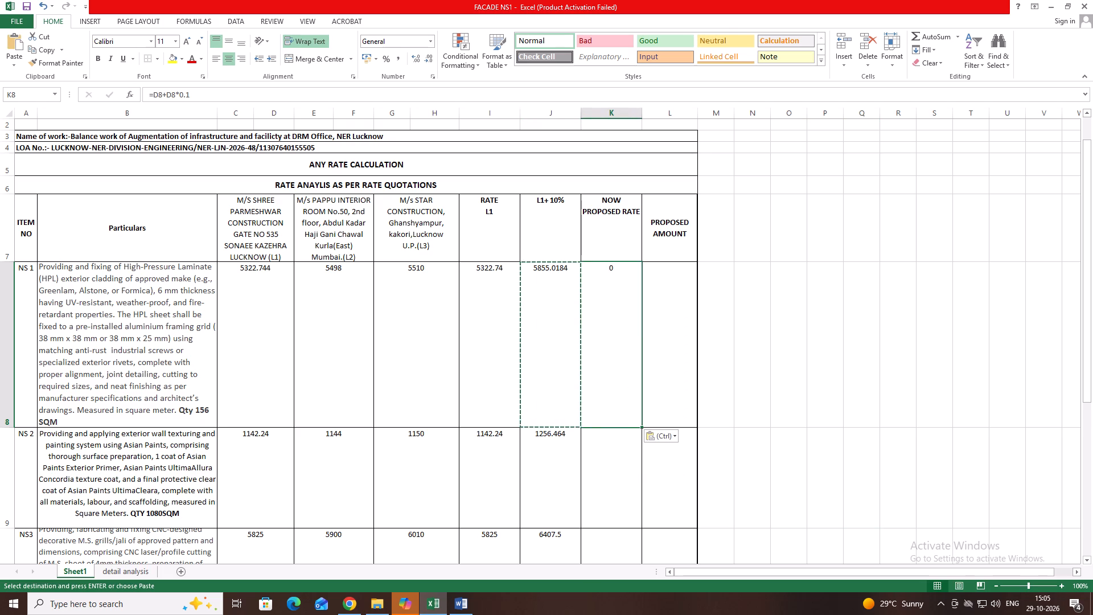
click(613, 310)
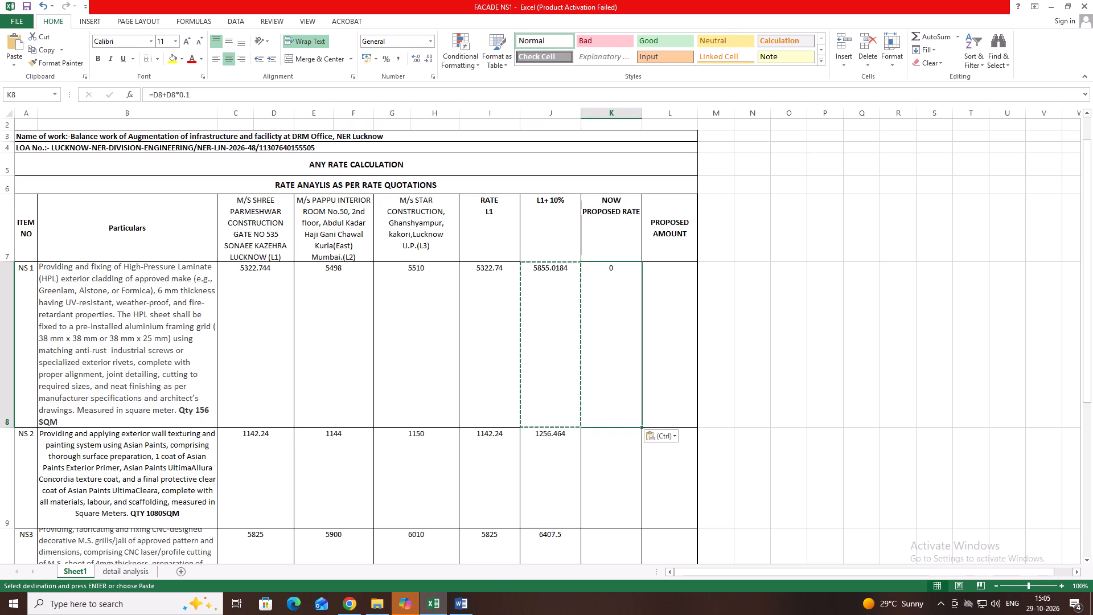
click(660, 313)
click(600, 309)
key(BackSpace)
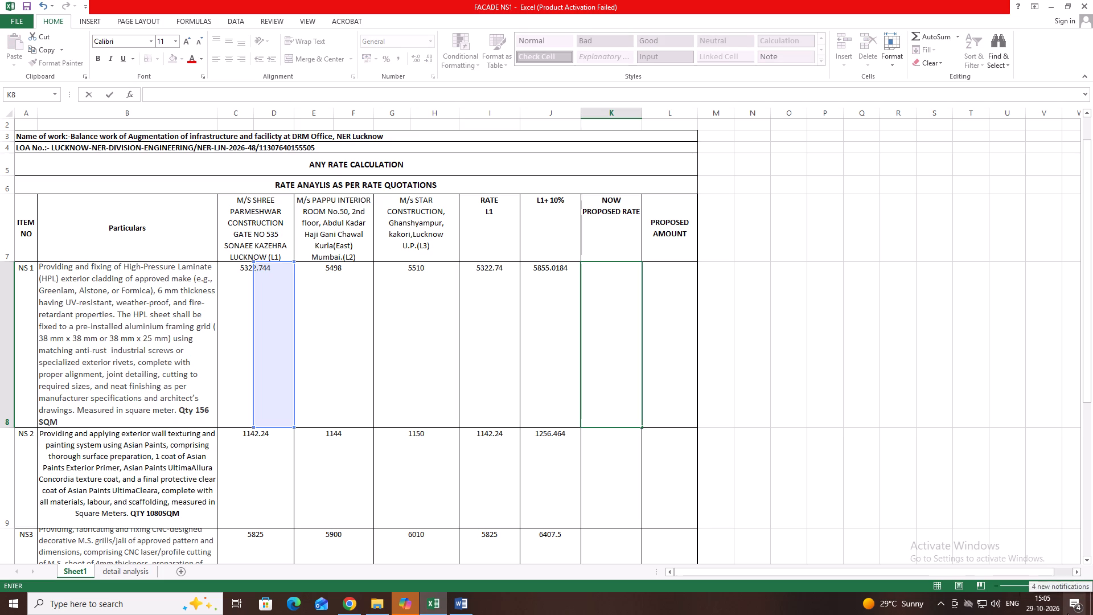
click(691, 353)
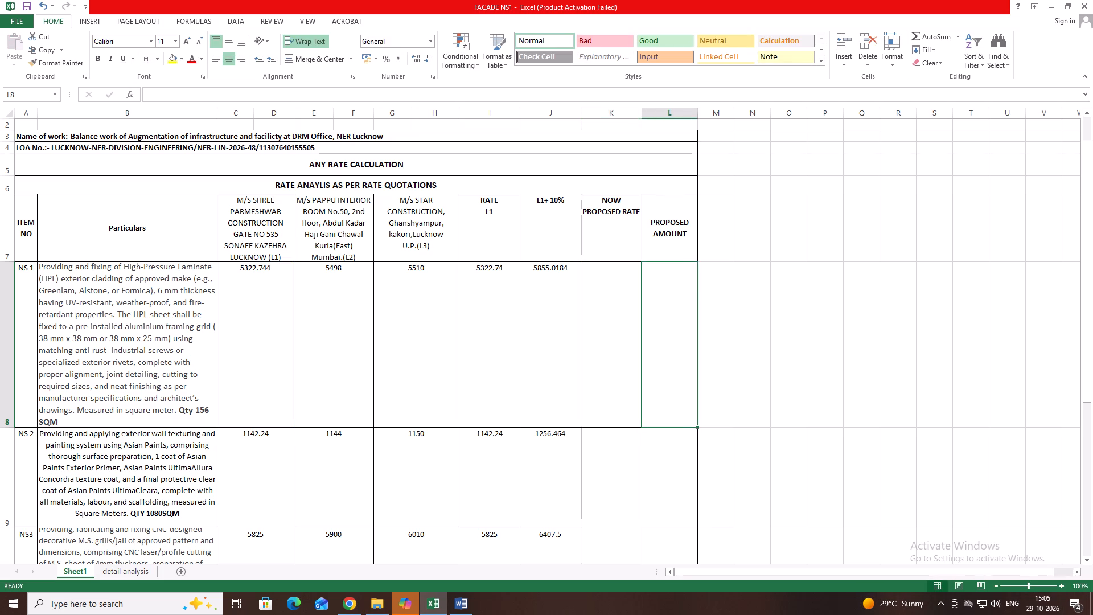
Enter 5855.0184 as the NOW PROPOSED RATE for NS 1 in K8.
click(611, 356)
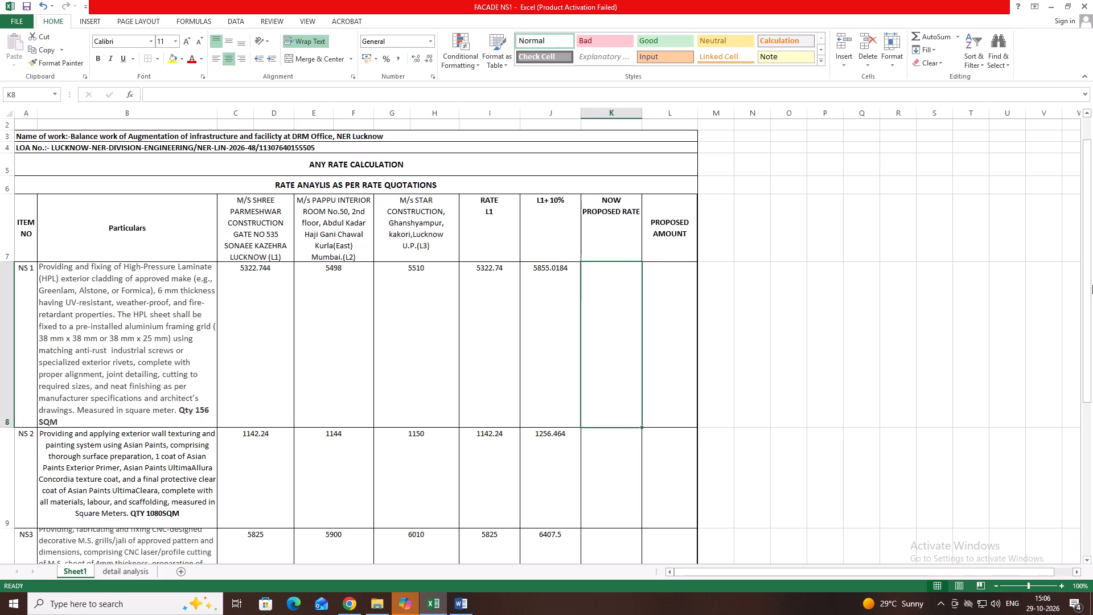
text(58)
text(55)
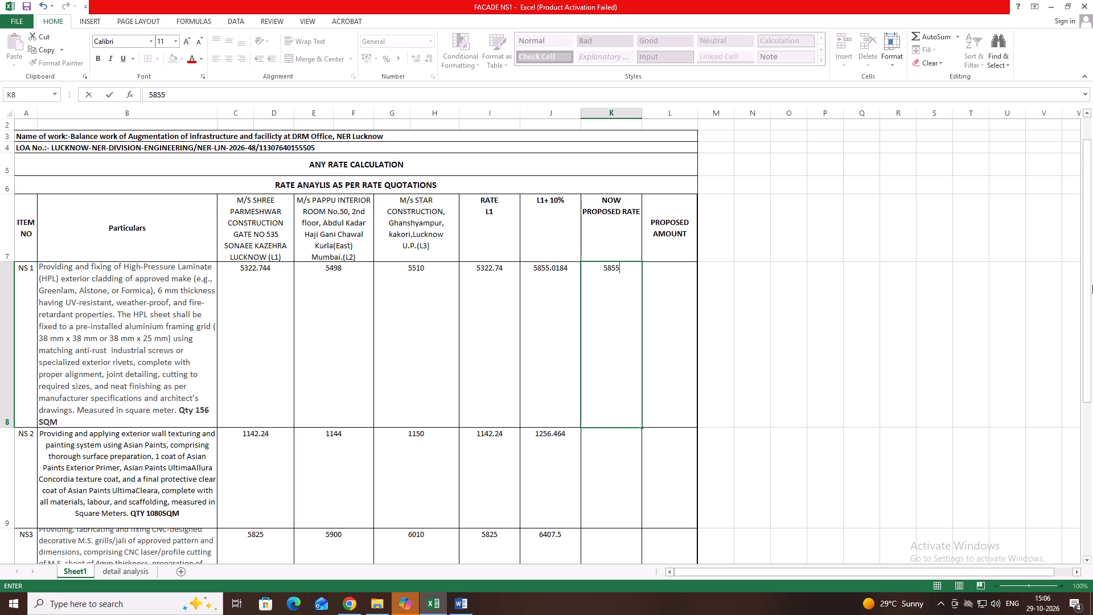
text(.0)
text(184)
click(636, 500)
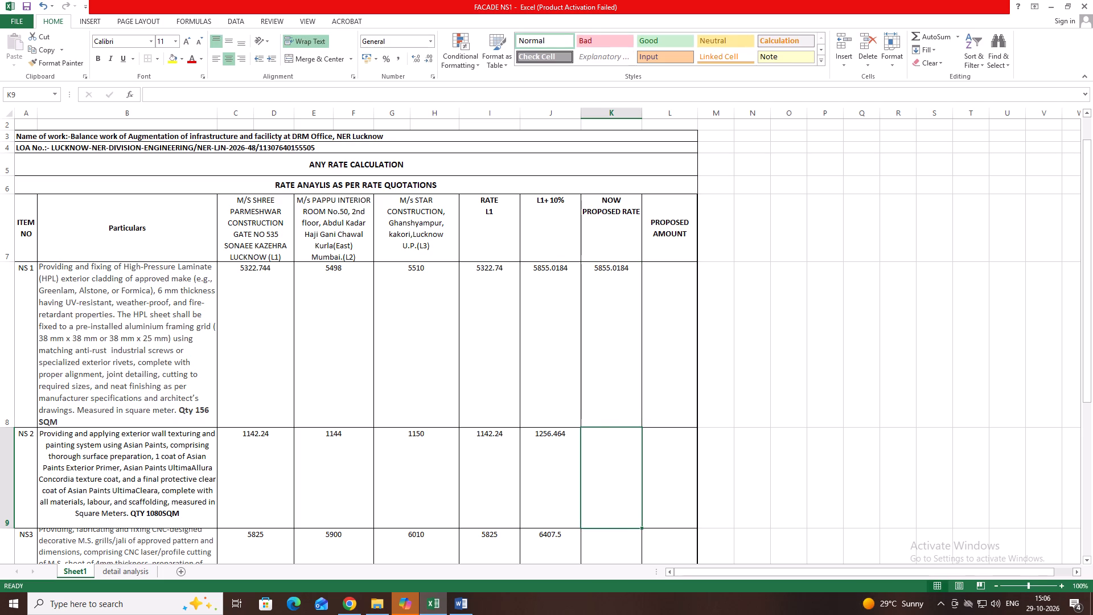
Enter 1256.46 as the NOW PROPOSED RATE for NS 2 in K9.
text(1256)
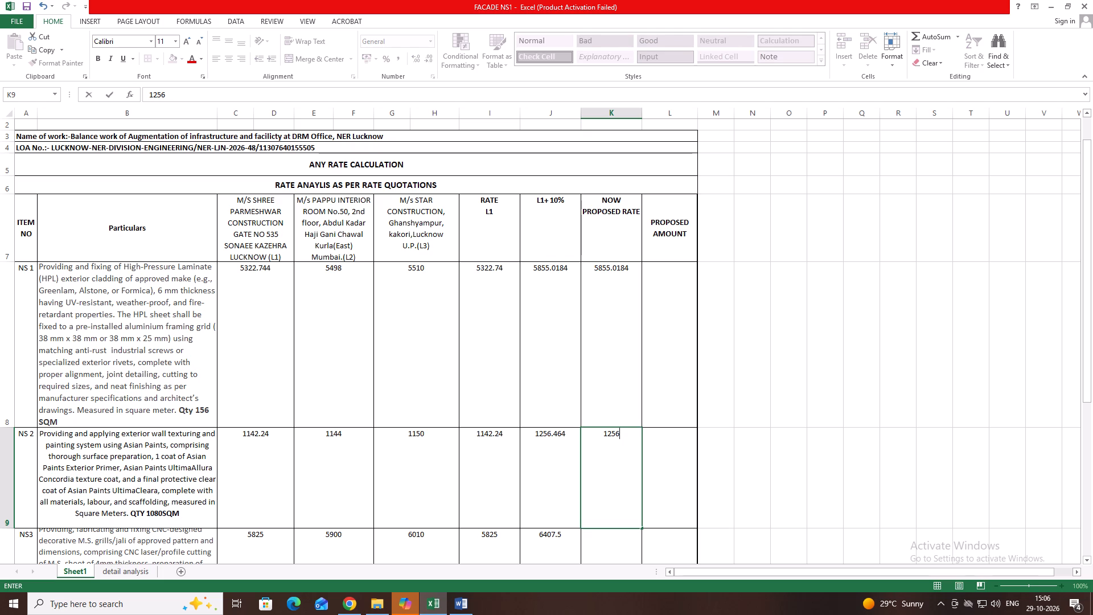
text(.46)
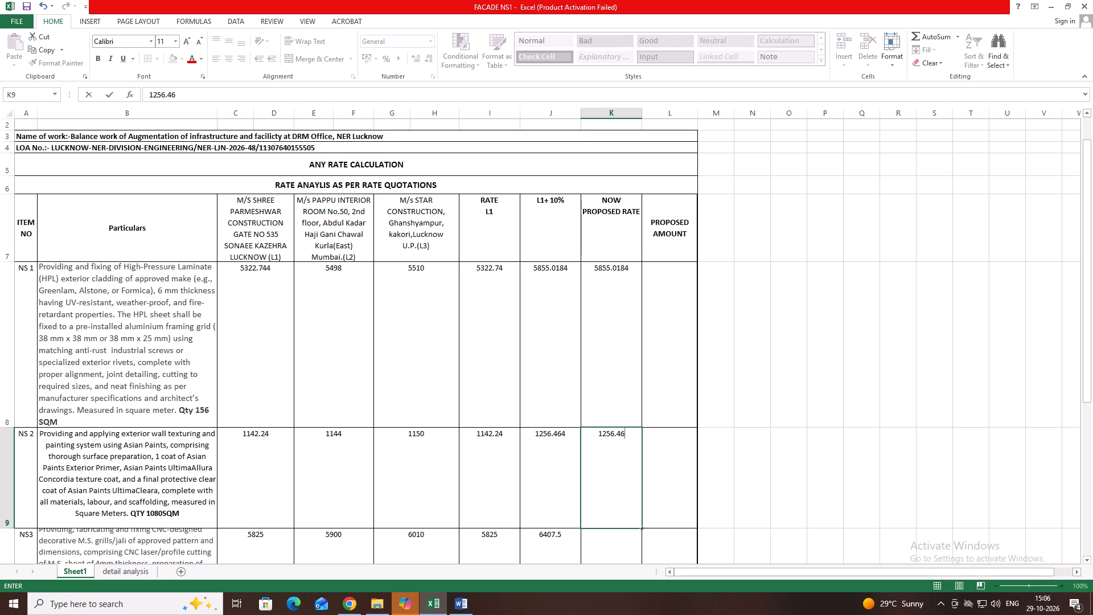
Shorten the NS 1 NOW PROPOSED RATE in K8 to 5855.018.
scroll(639, 500, up, 1)
click(619, 313)
click(614, 313)
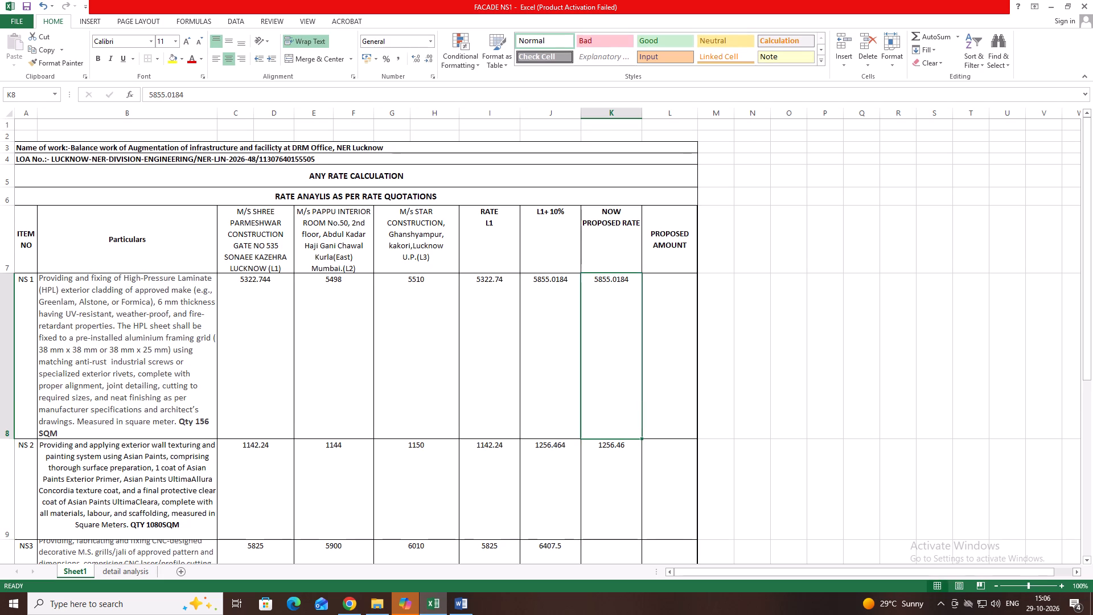
double_click(627, 283)
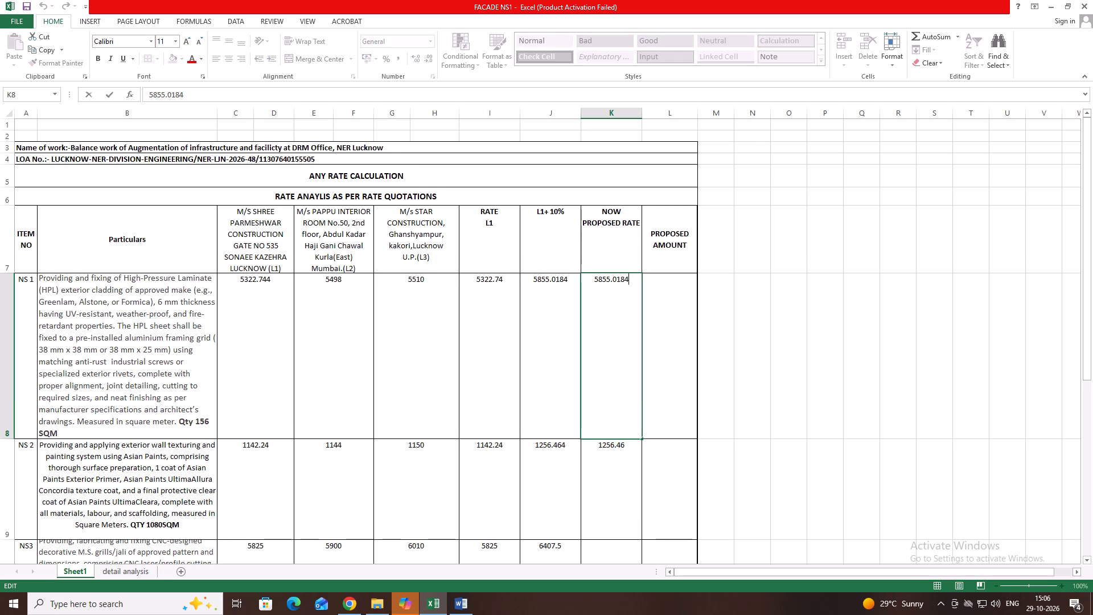
key(BackSpace)
Enter 6407.5 as the NOW PROPOSED RATE for NS3 in K10.
scroll(662, 334, down, 4)
scroll(578, 267, up, 1)
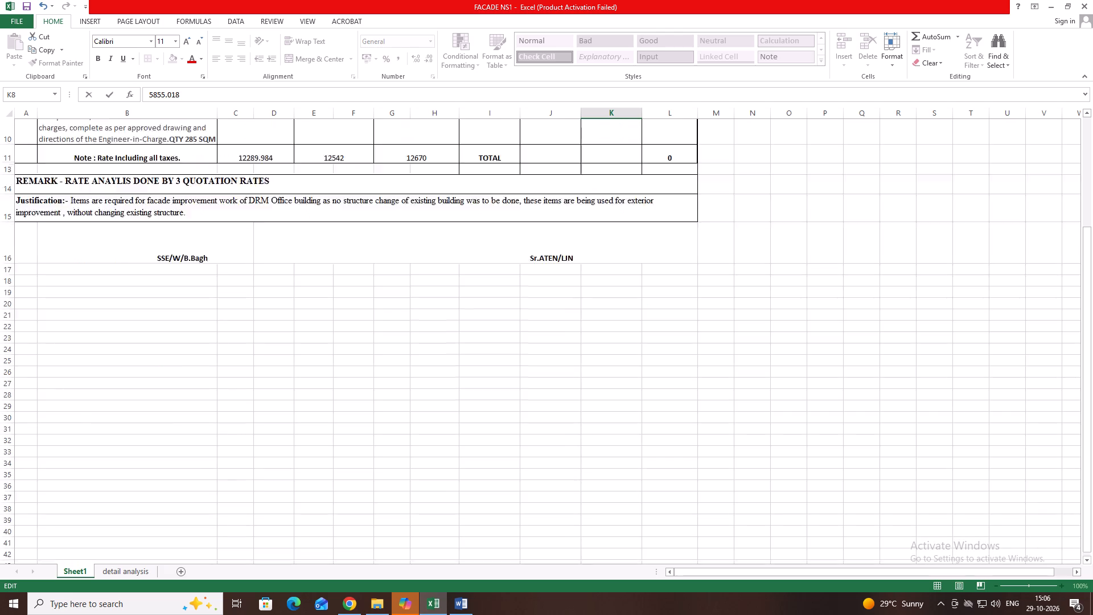
scroll(578, 267, up, 1)
click(607, 506)
text(64)
text(07.5)
Calculate the NS 1 PROPOSED AMOUNT in L8 with the formula =K8*156.
scroll(634, 425, up, 2)
click(663, 366)
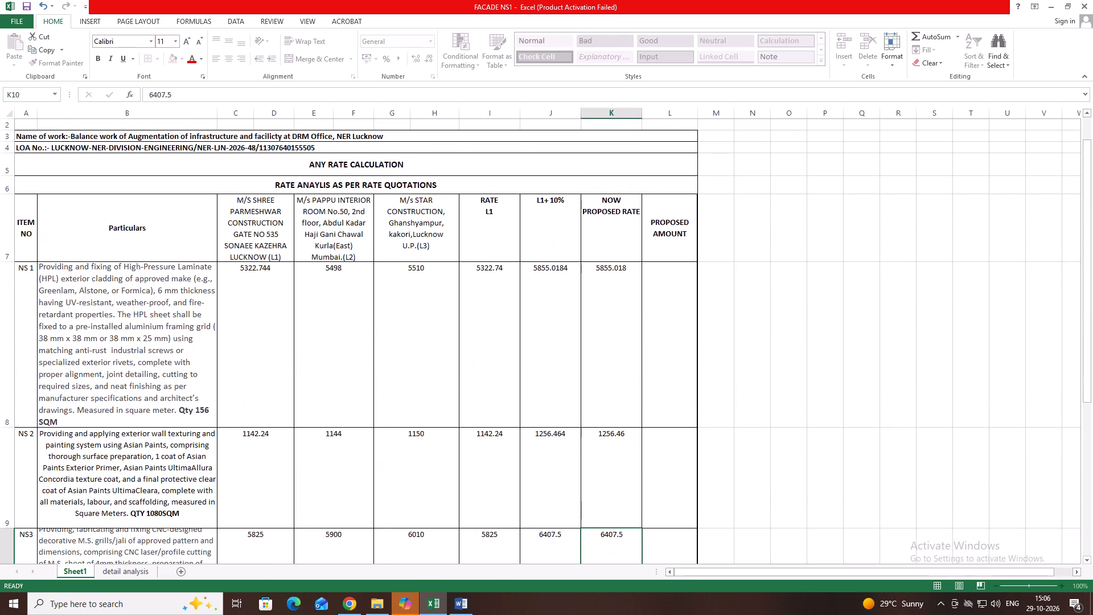
key(equal)
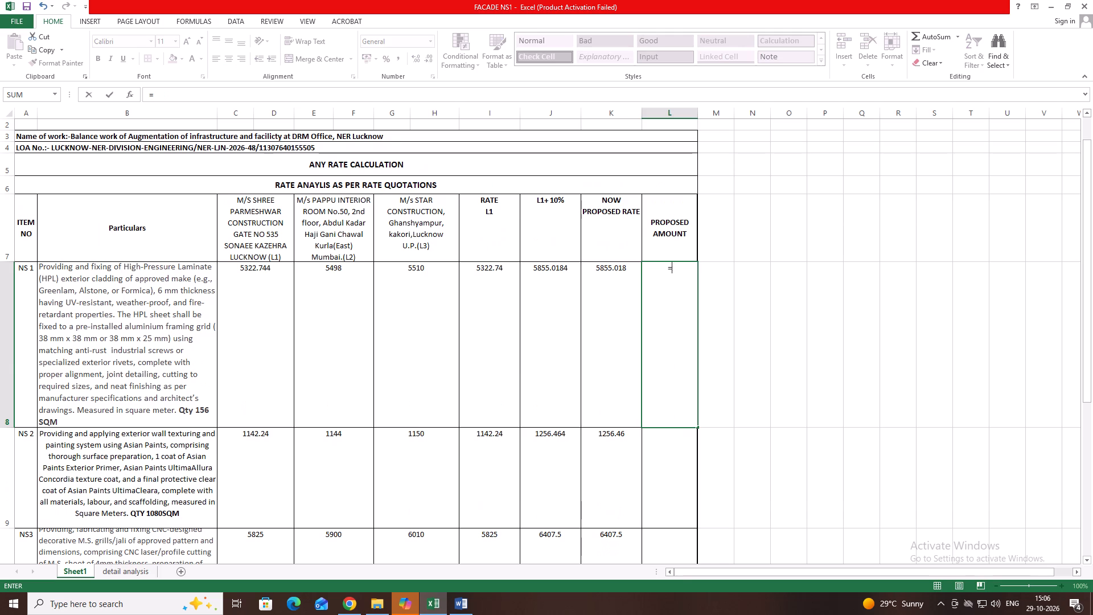
click(606, 299)
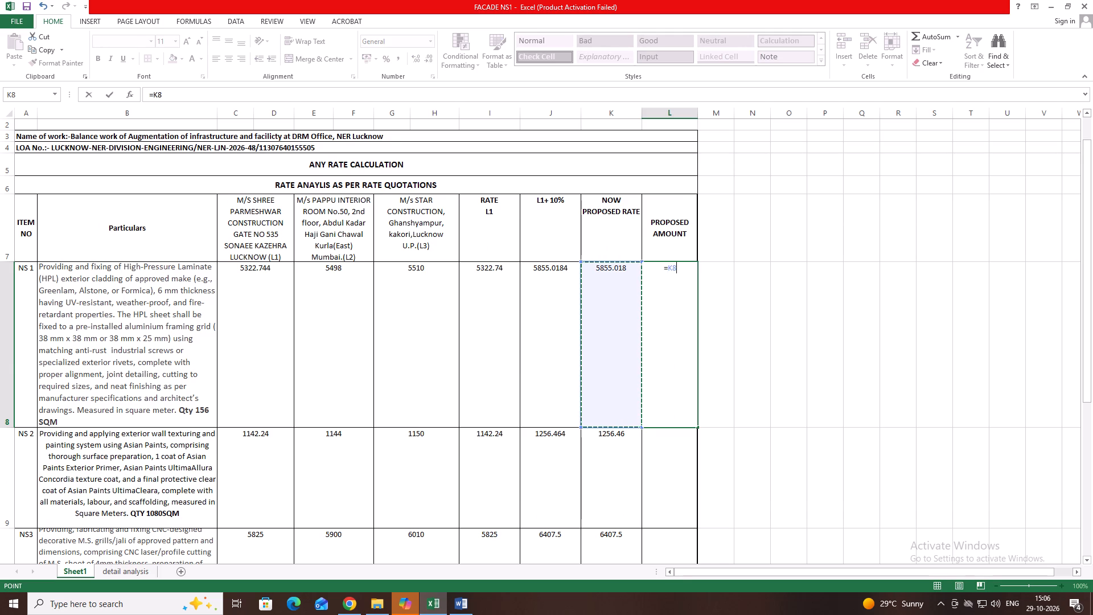
key(shift+asterisk)
text(156)
key(Return)
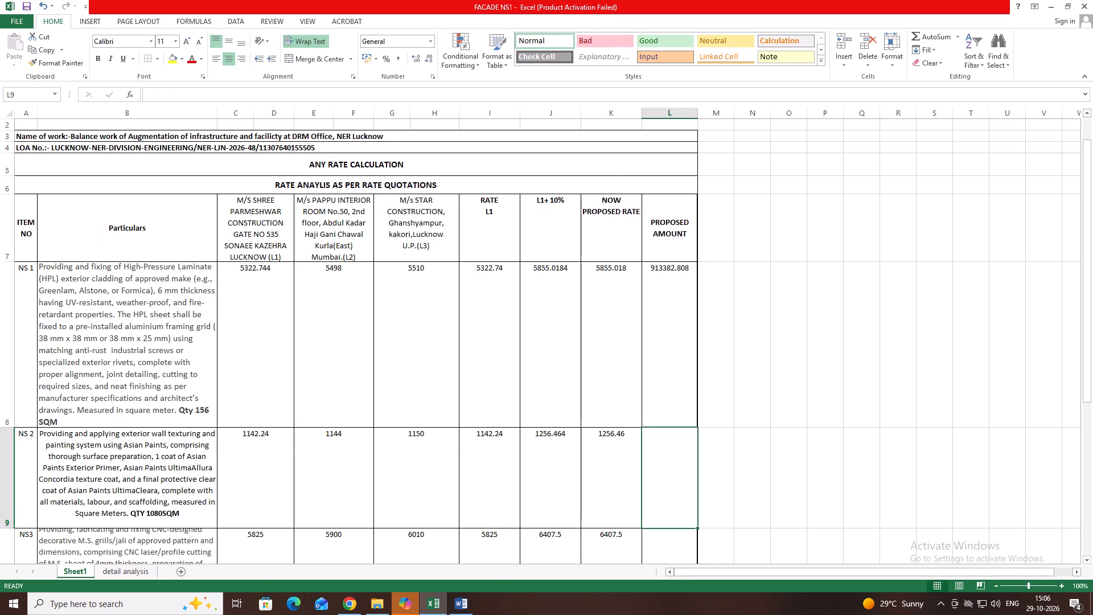
Calculate the NS 2 PROPOSED AMOUNT in L9 with the formula =K9*1080.
scroll(684, 461, down, 2)
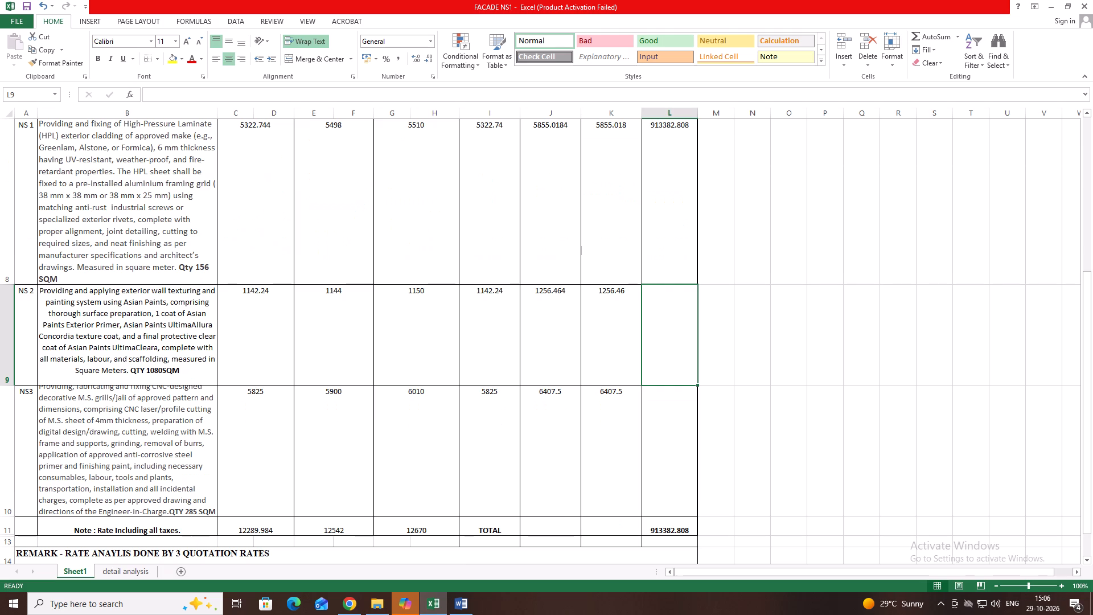
click(678, 454)
click(659, 343)
key(equal)
click(617, 324)
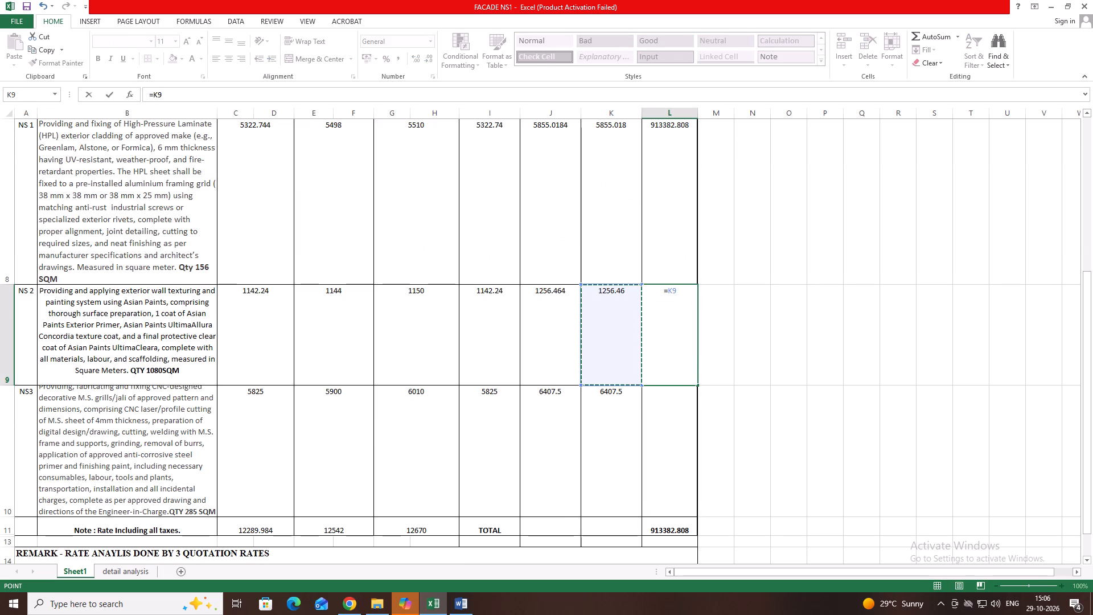
key(shift+asterisk)
text(1080)
key(Return)
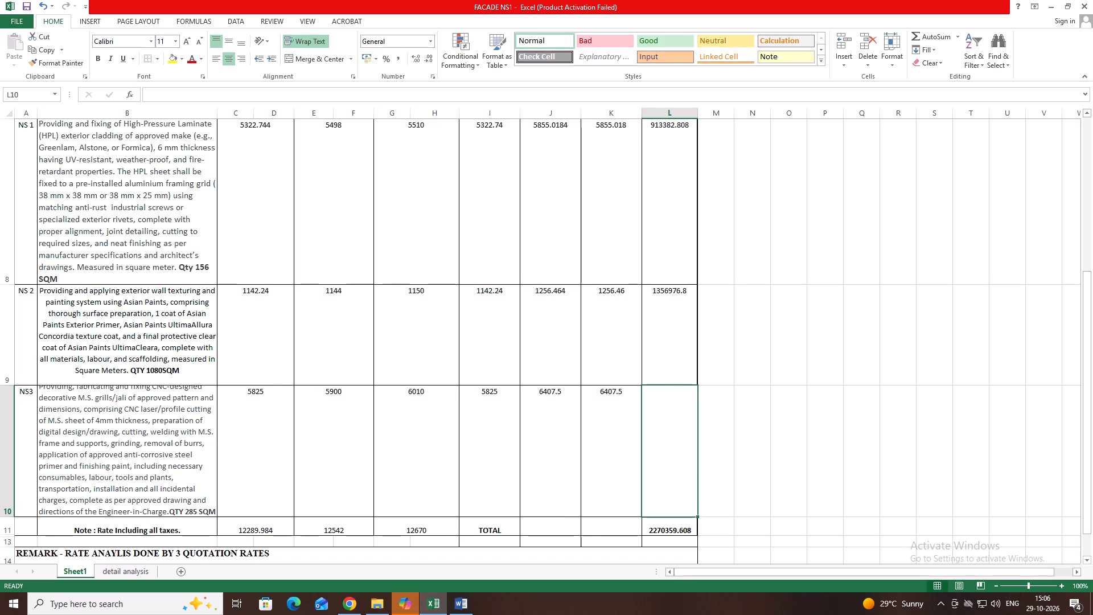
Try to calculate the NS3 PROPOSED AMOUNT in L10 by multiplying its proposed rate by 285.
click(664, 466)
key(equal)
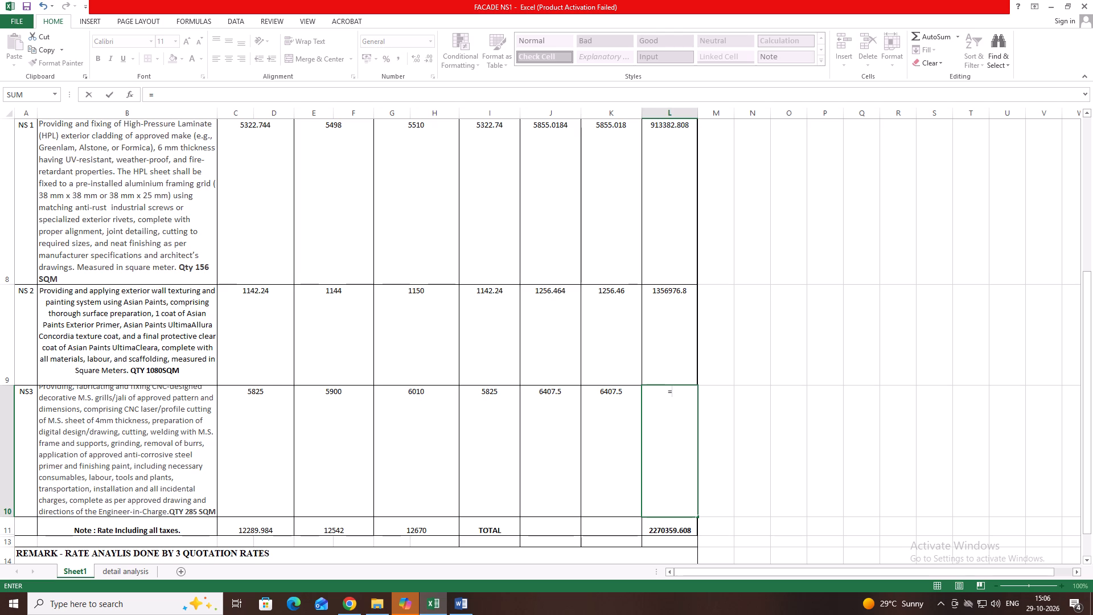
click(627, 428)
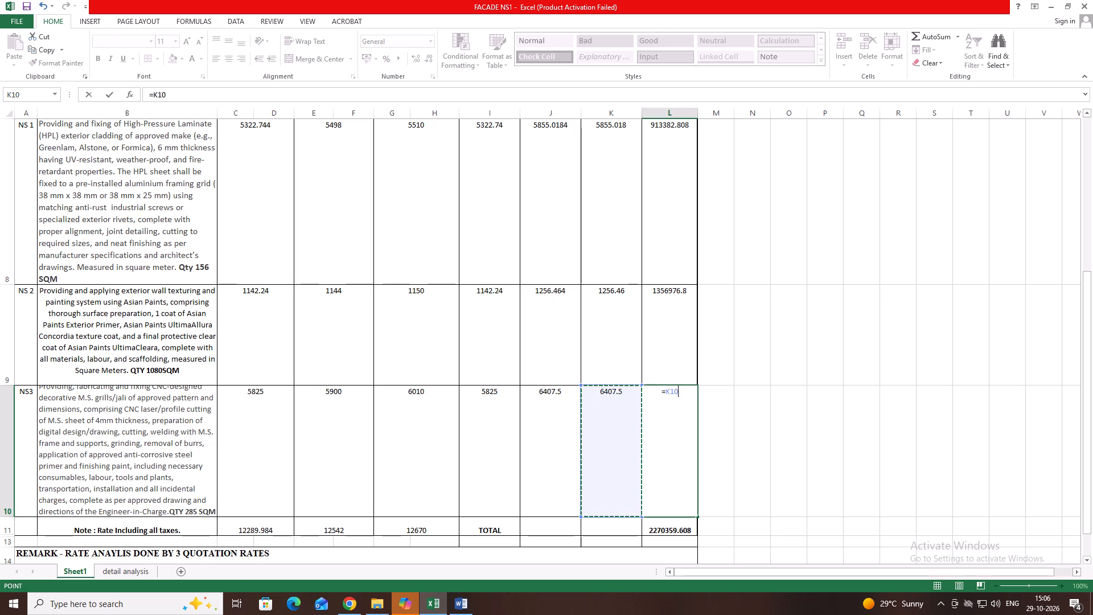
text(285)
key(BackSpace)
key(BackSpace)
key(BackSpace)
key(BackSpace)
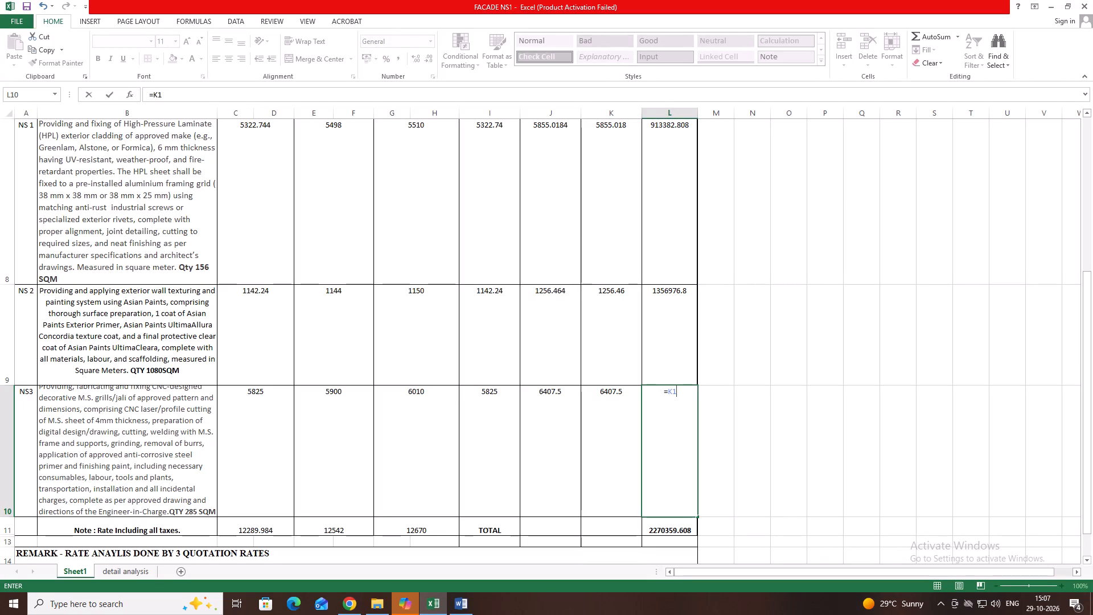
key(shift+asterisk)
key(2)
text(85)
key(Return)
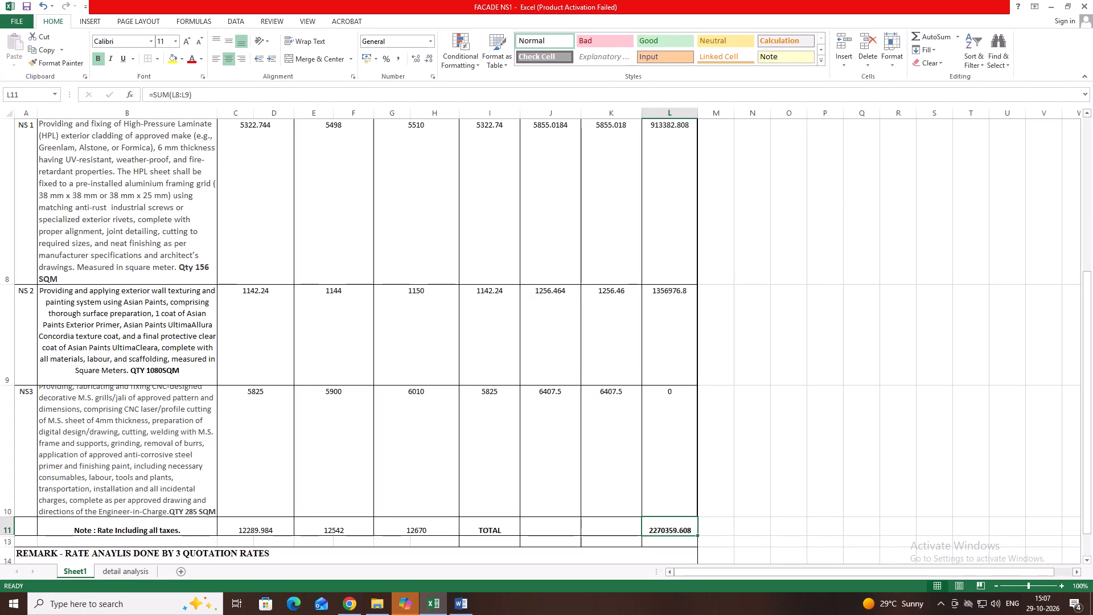
Replace the NS3 PROPOSED AMOUNT formula in L10 with =K10*285.
key(BackSpace)
key(shift+plus)
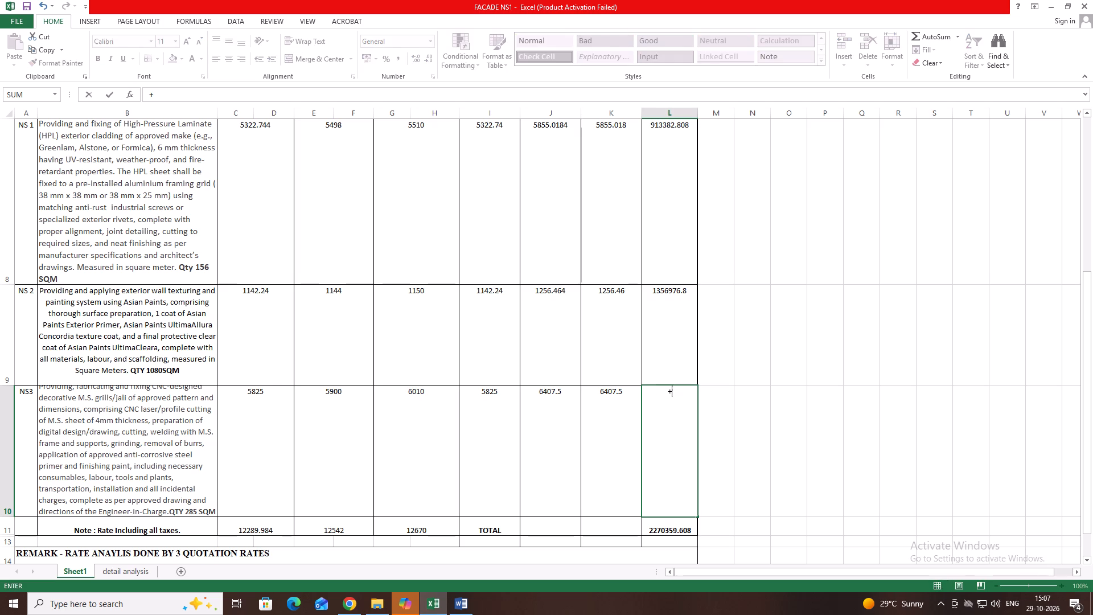
key(BackSpace)
key(equal)
click(605, 419)
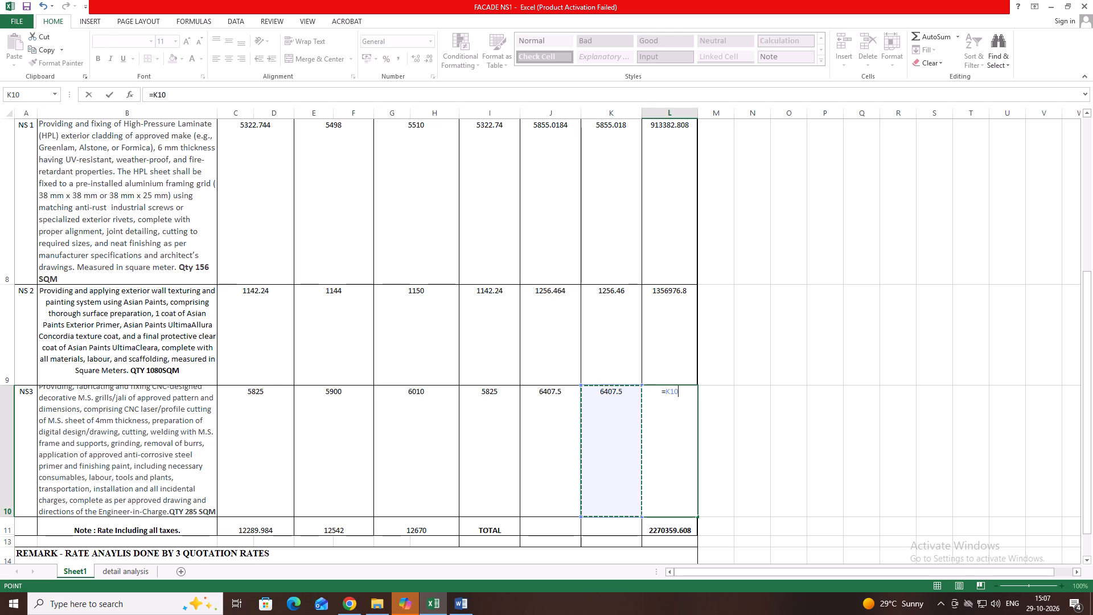
key(shift+parenleft)
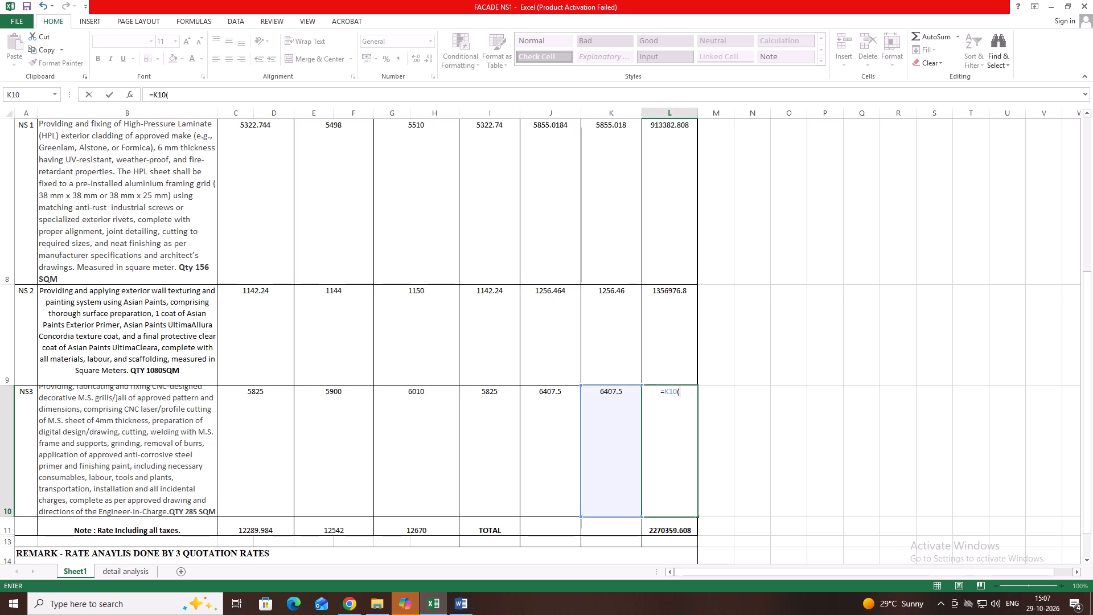
key(BackSpace)
key(shift+asterisk)
text(28)
key(5)
key(Return)
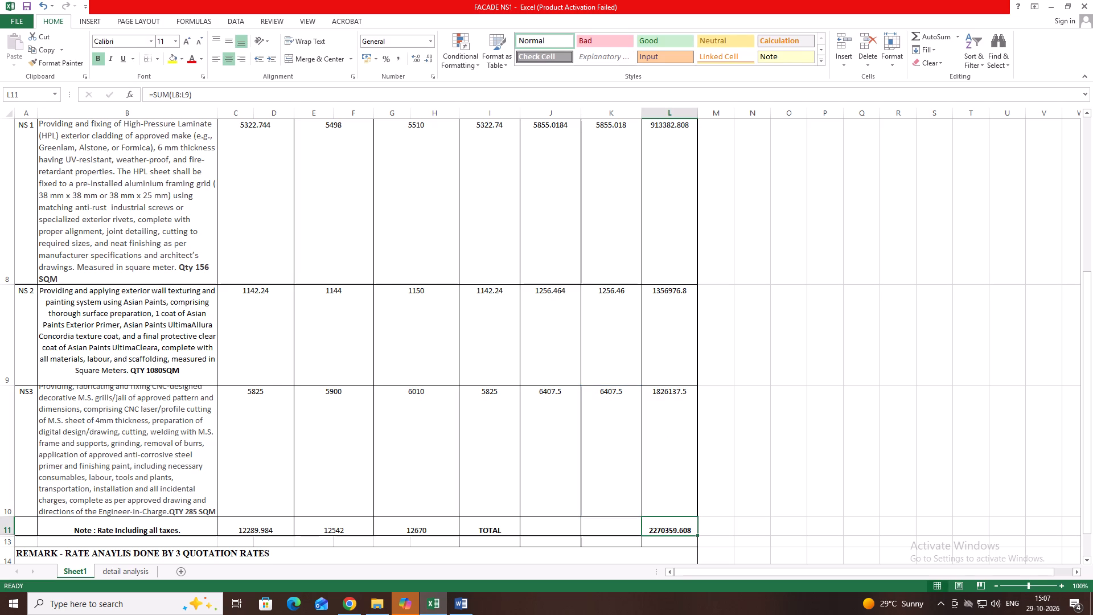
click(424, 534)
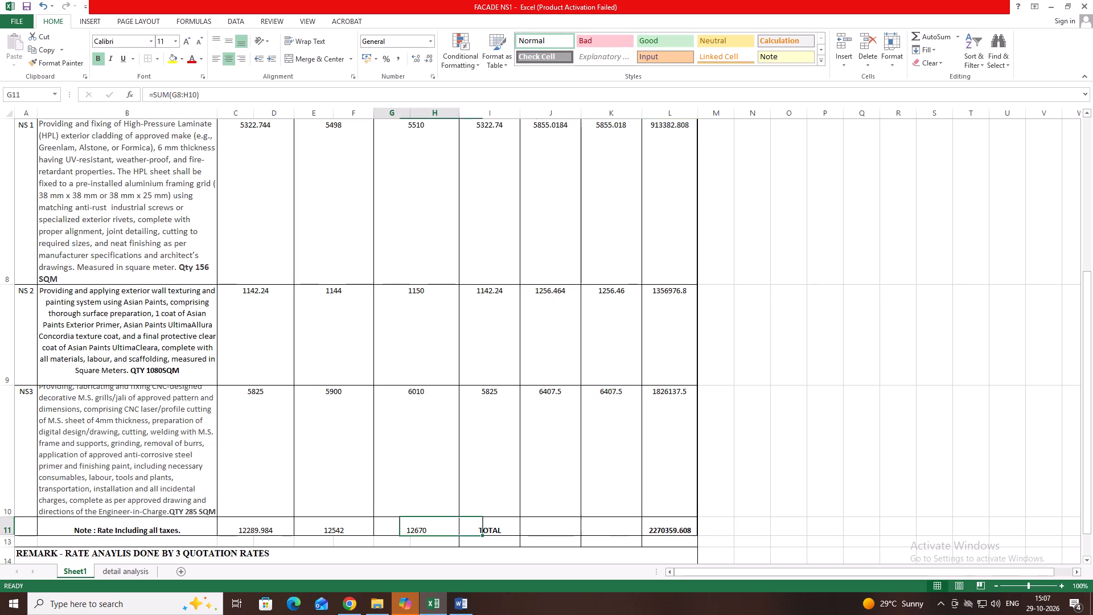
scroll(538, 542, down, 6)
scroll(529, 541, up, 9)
Save the workbook as FACADE NS1 in the current New folder under Quotation final, replacing the existing file.
click(14, 22)
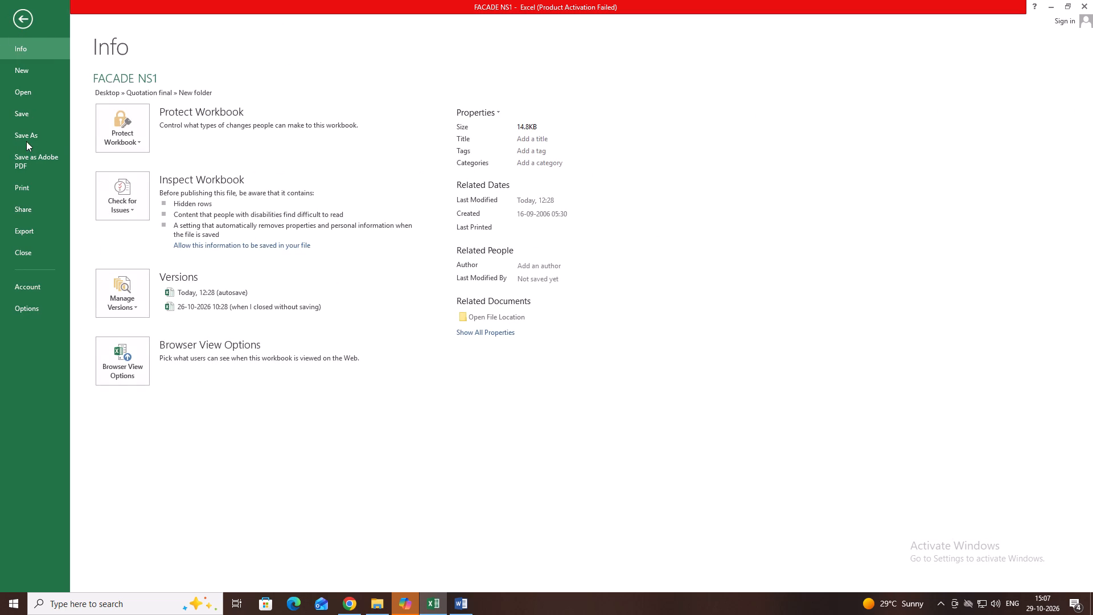
click(26, 141)
click(315, 133)
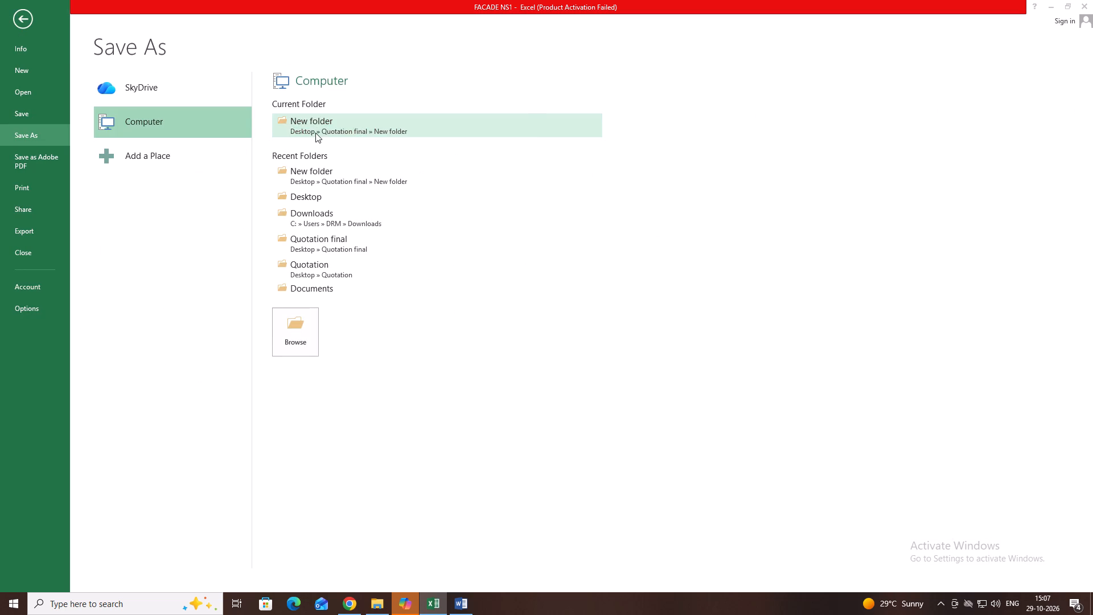
click(450, 300)
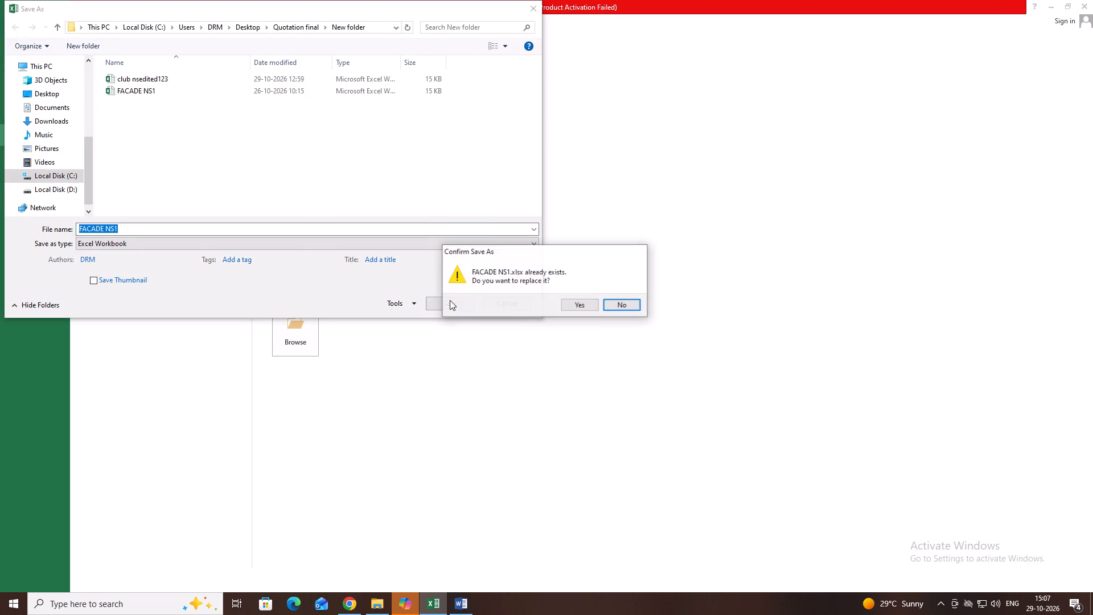
click(568, 303)
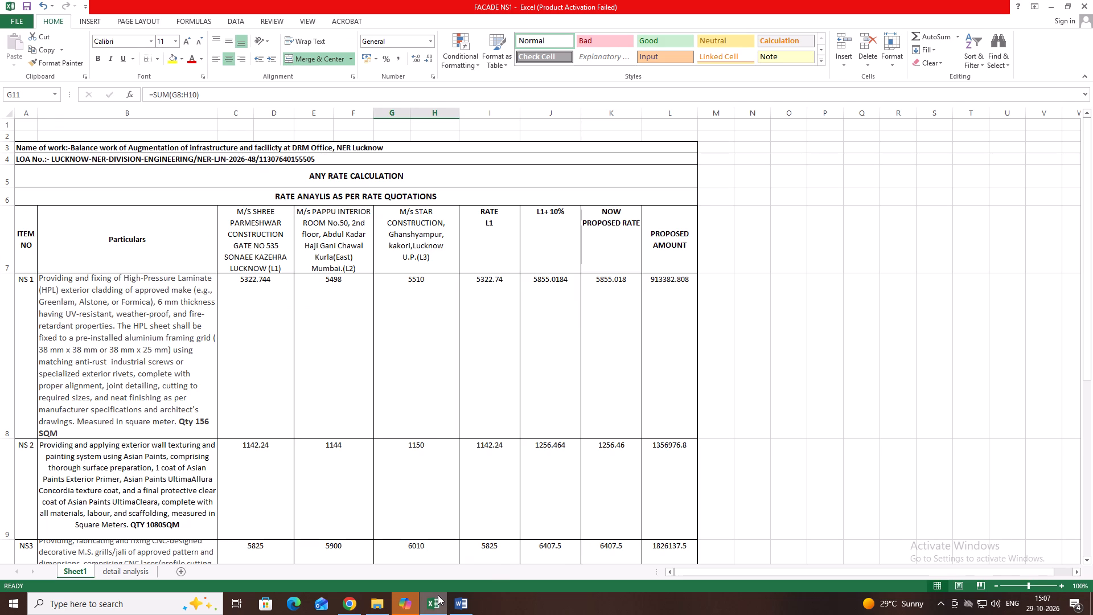
Switch to the Word document final facade (1) and review the item rates and amounts in its three quotations.
click(465, 611)
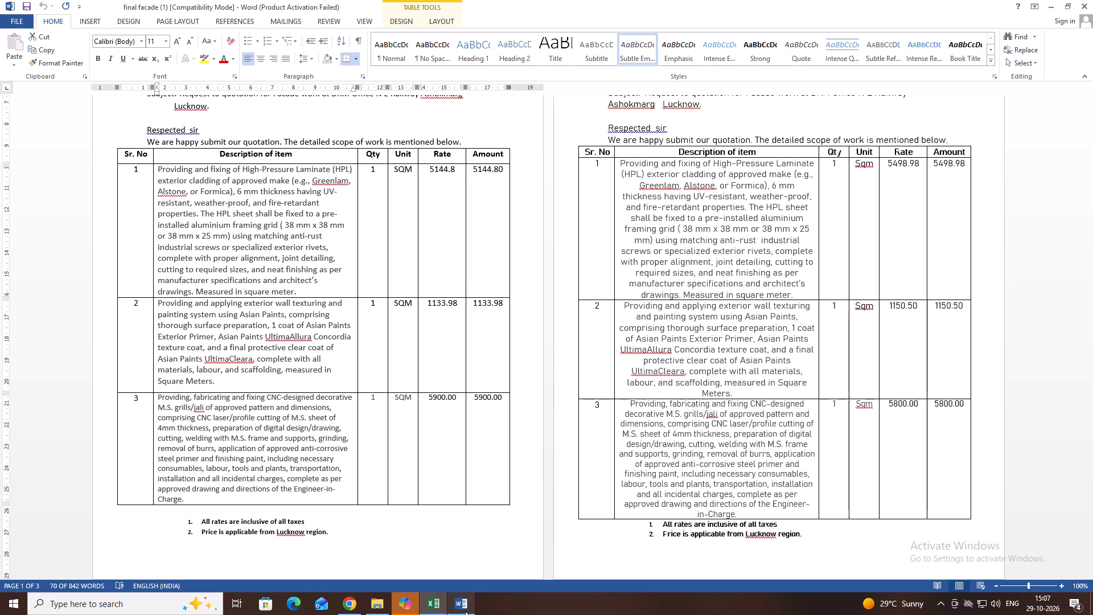
scroll(373, 390, up, 1)
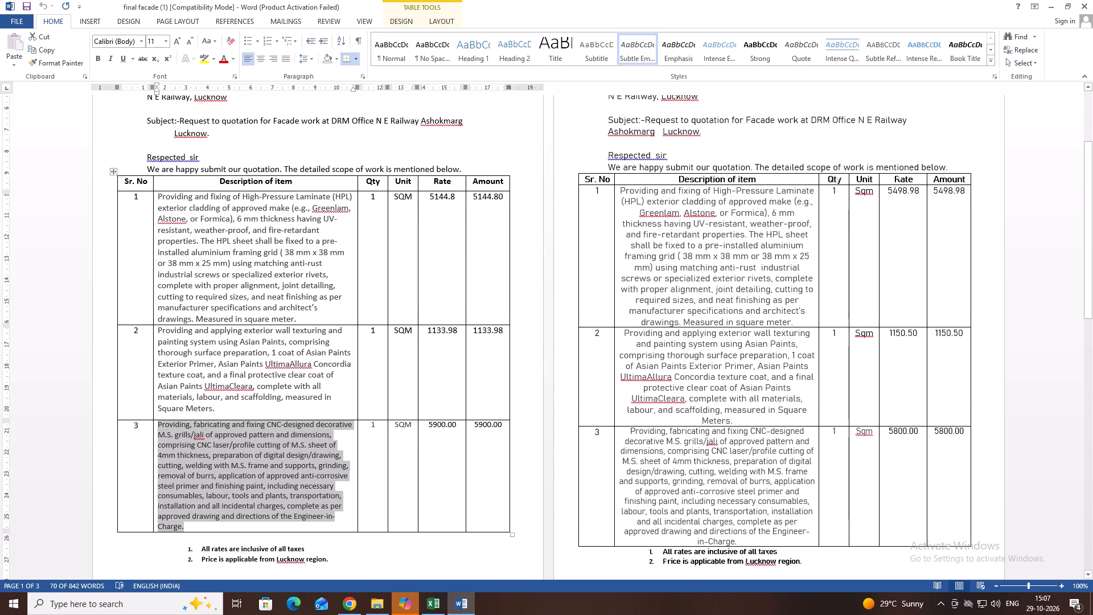
scroll(443, 347, down, 6)
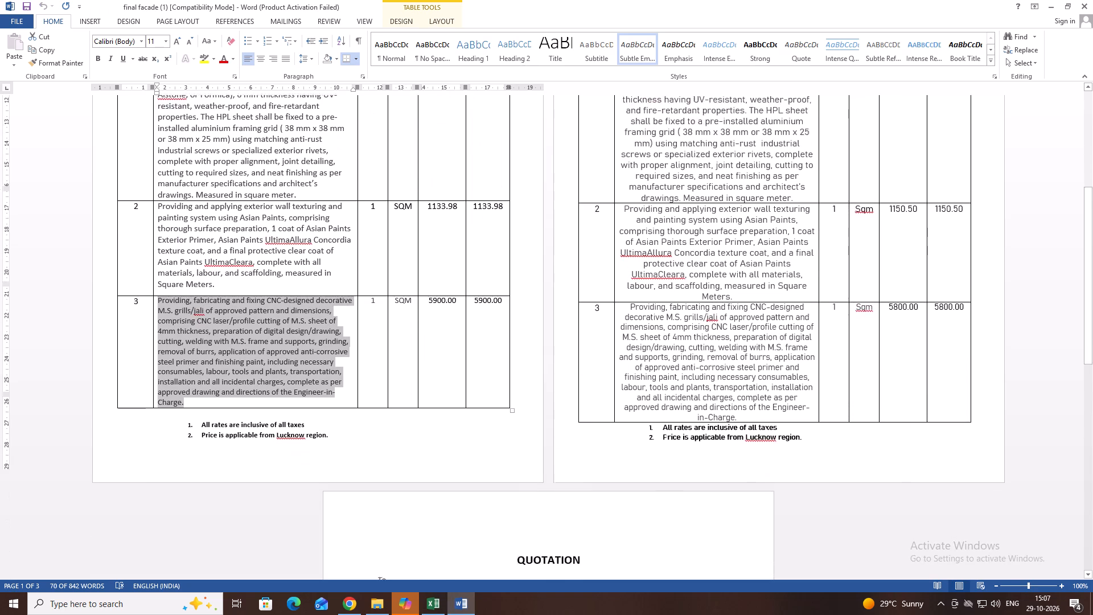
scroll(431, 370, down, 10)
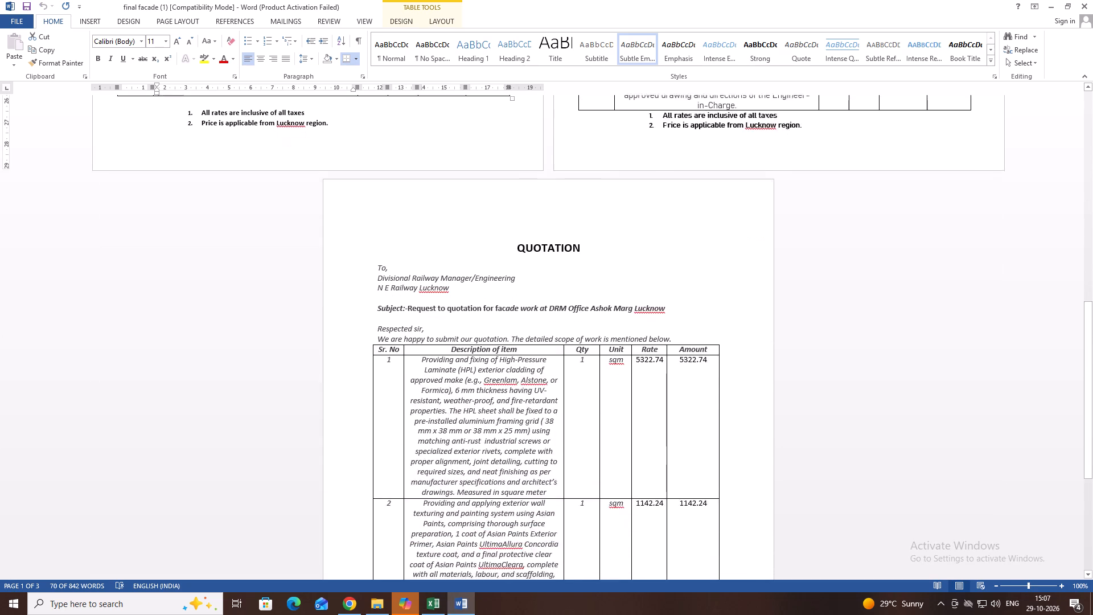
scroll(429, 371, down, 12)
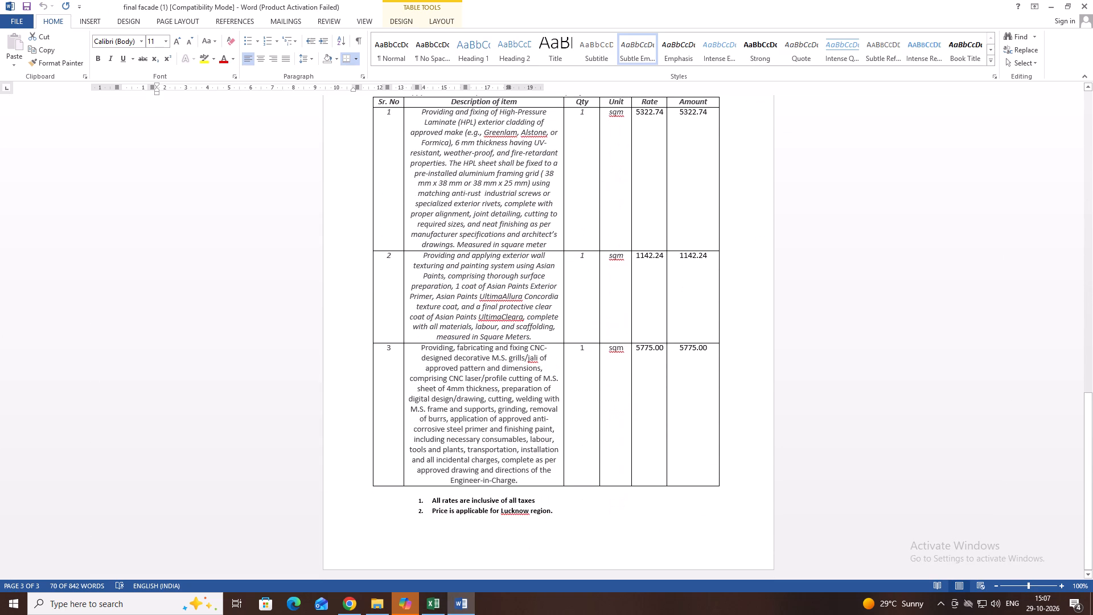
scroll(420, 502, up, 9)
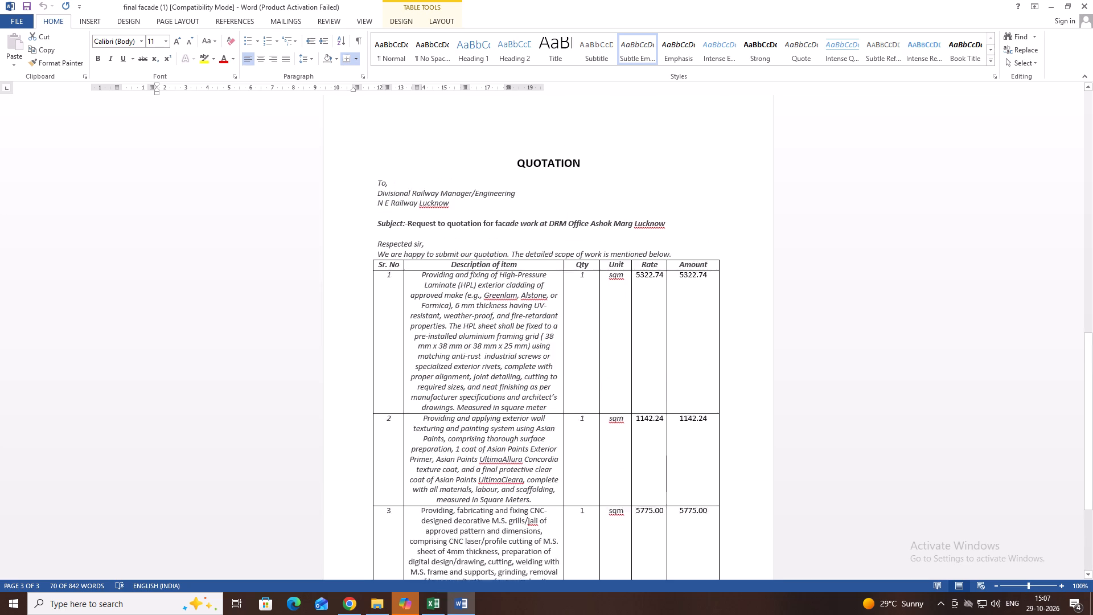
scroll(420, 502, up, 12)
Clear the Rate and Amount values of all three items in the page 1 quotation table.
click(395, 389)
scroll(467, 392, up, 5)
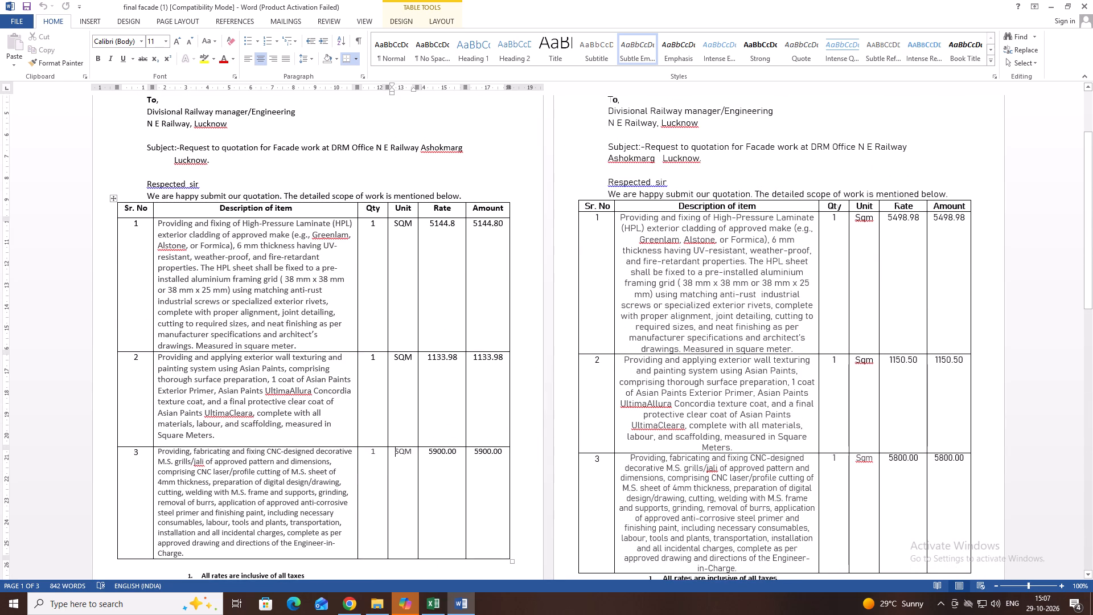
click(429, 281)
drag(455, 228, 426, 228)
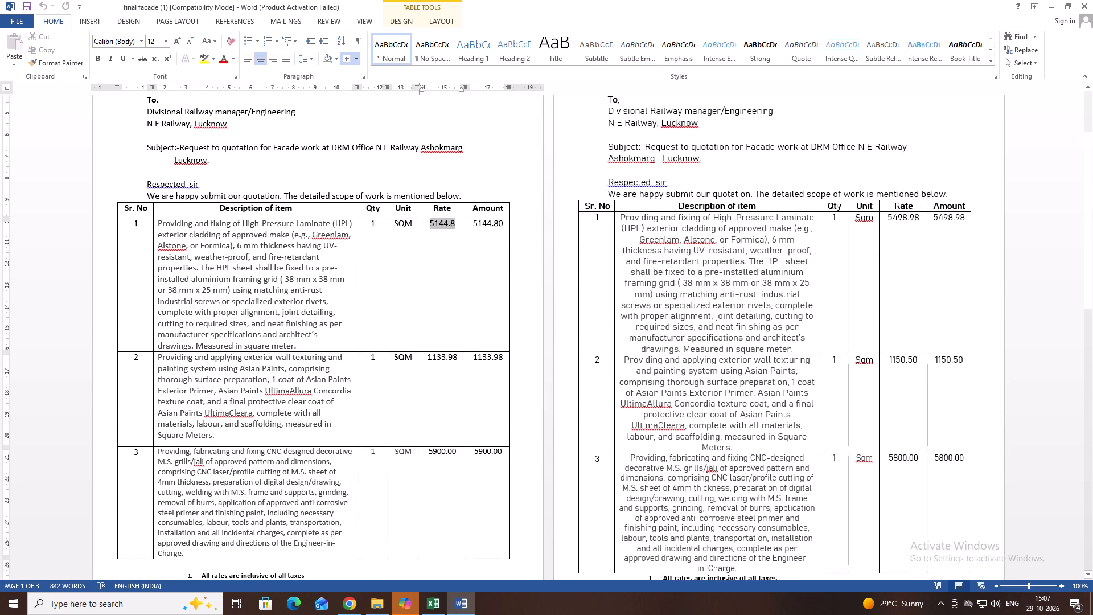
drag(426, 228, 424, 228)
click(432, 238)
click(434, 225)
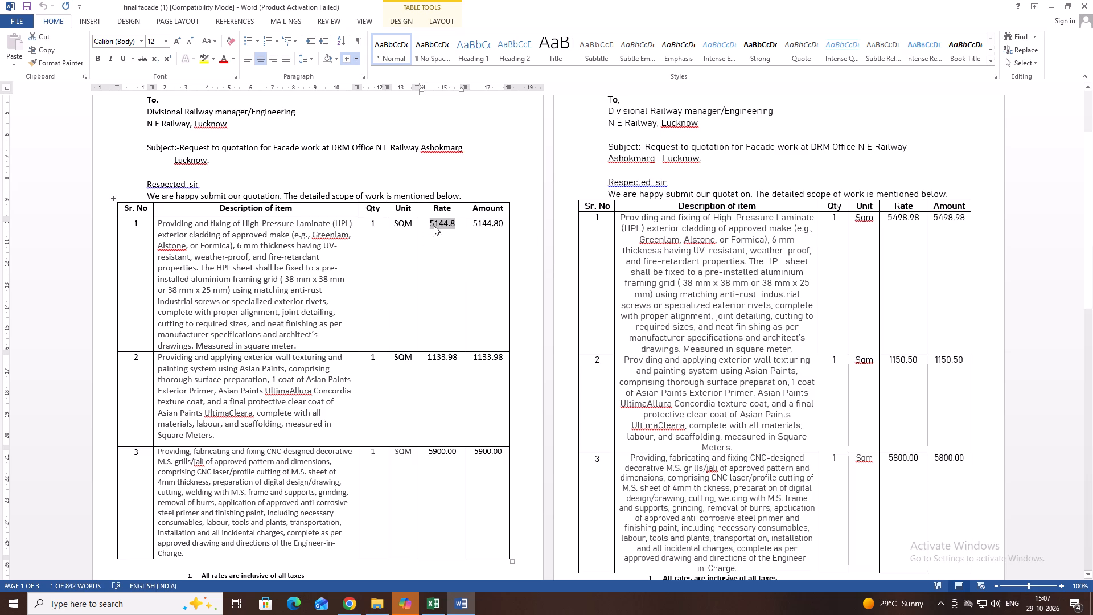
drag(429, 227, 490, 463)
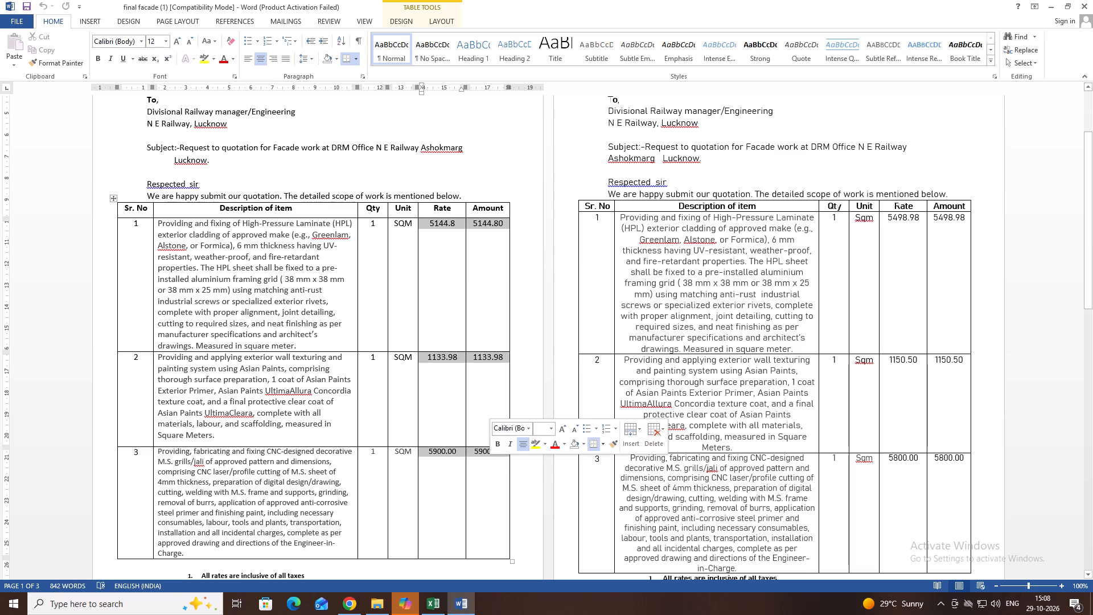
key(Delete)
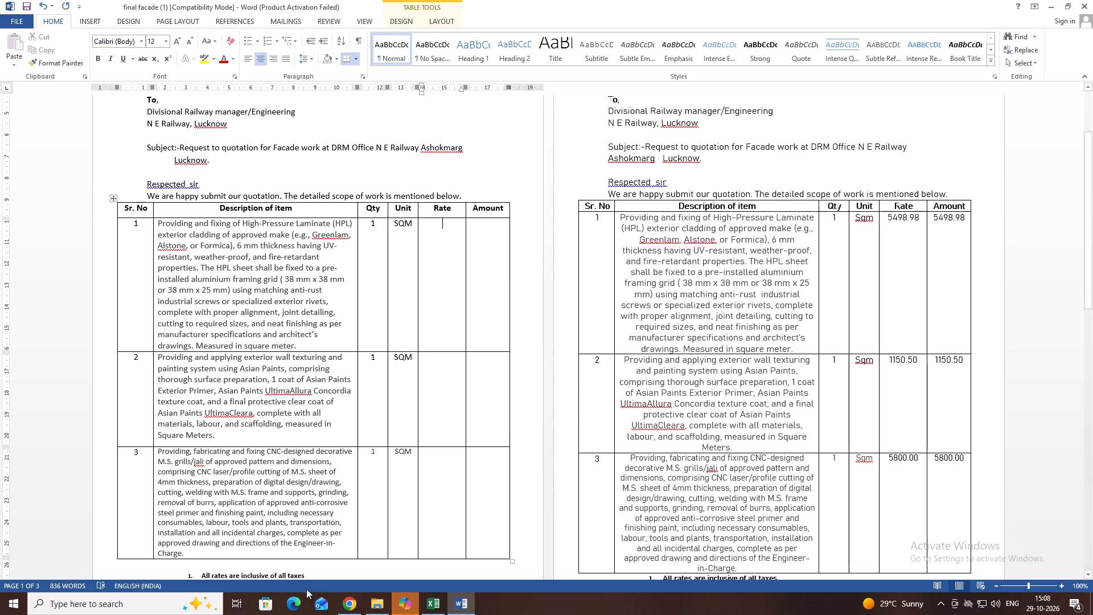
Fill the page 1 quotation's Rate column with 5498, 1144 and 5900 for items 1 to 3, consulting the Excel rate comparison.
click(428, 601)
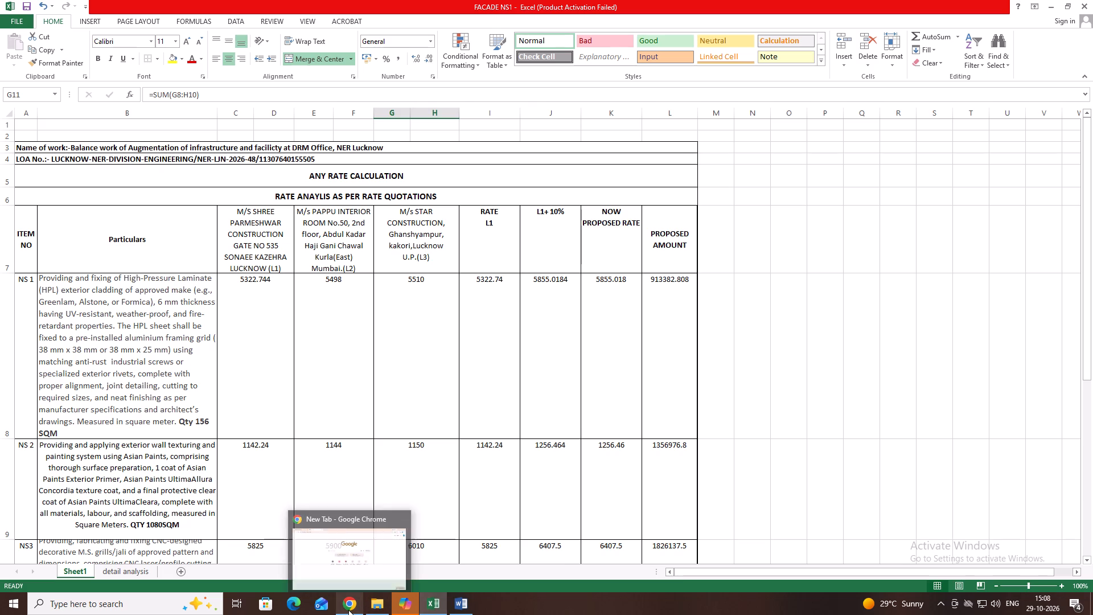
click(454, 601)
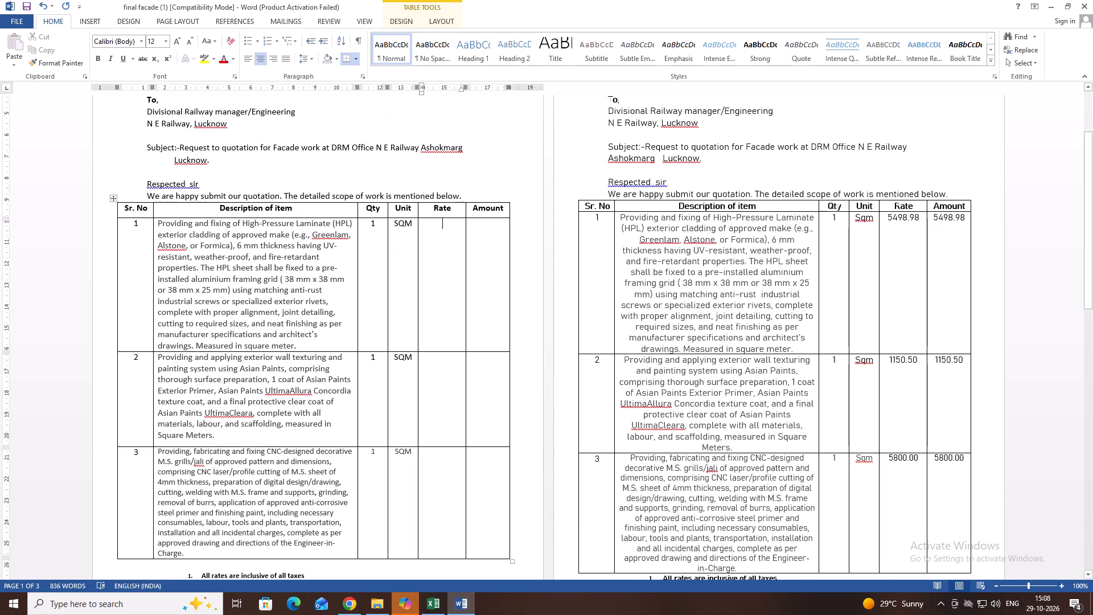
text(5498)
key(Down)
text(1144)
key(Down)
text(59)
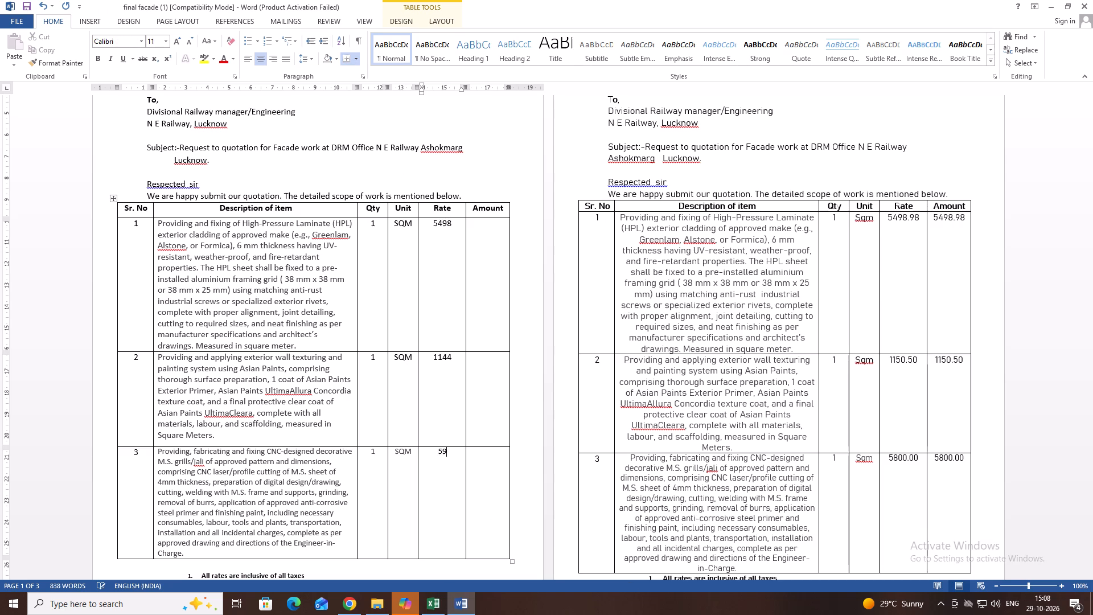
text(00)
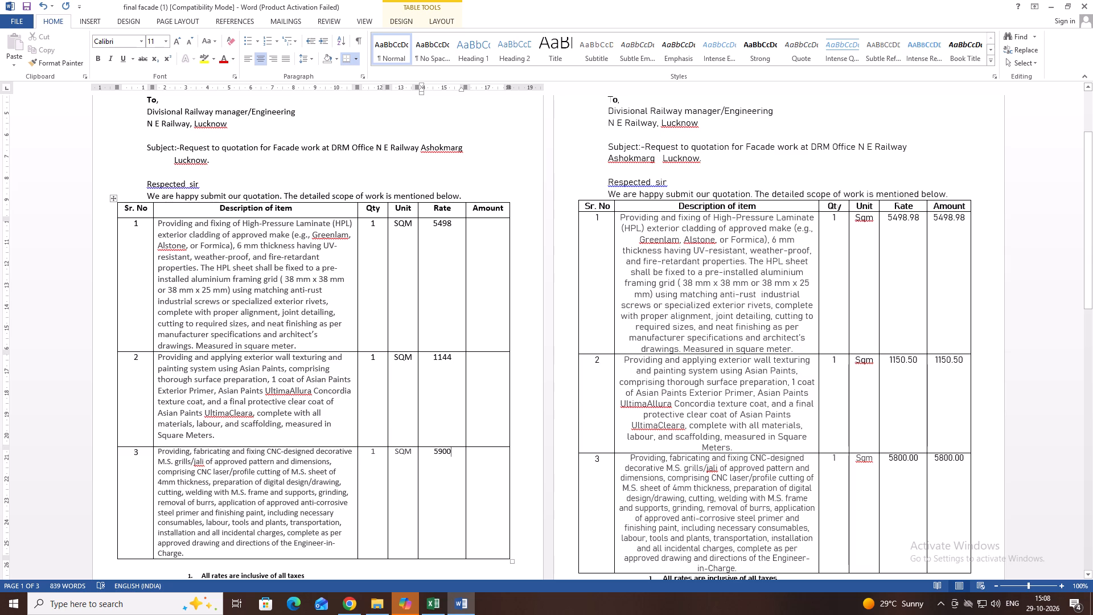
Fill the page 1 quotation's Amount column with 5498, 1144 and 5900 for items 1 to 3.
click(494, 252)
text(5498)
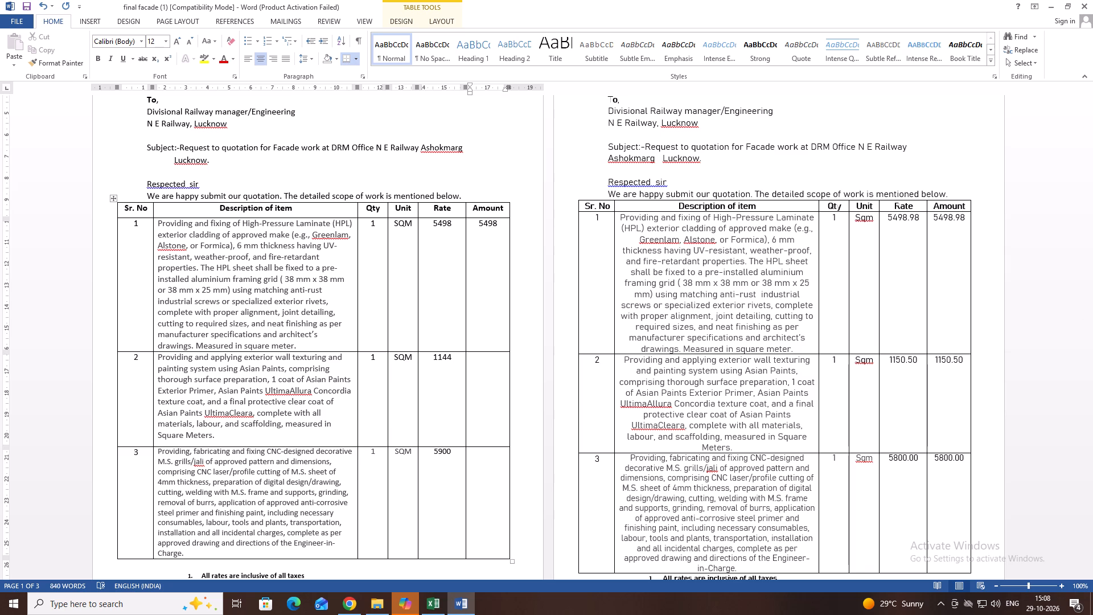
key(Down)
text(1144)
key(Down)
text(5900)
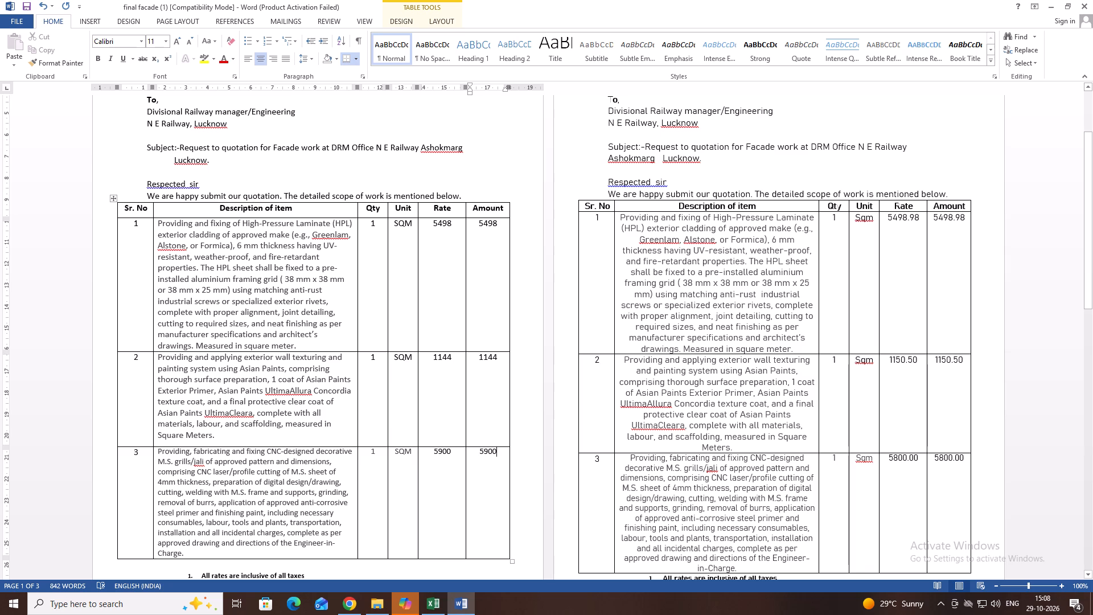
Clear the Rate and Amount values of all three items in the page 2 quotation table.
click(914, 286)
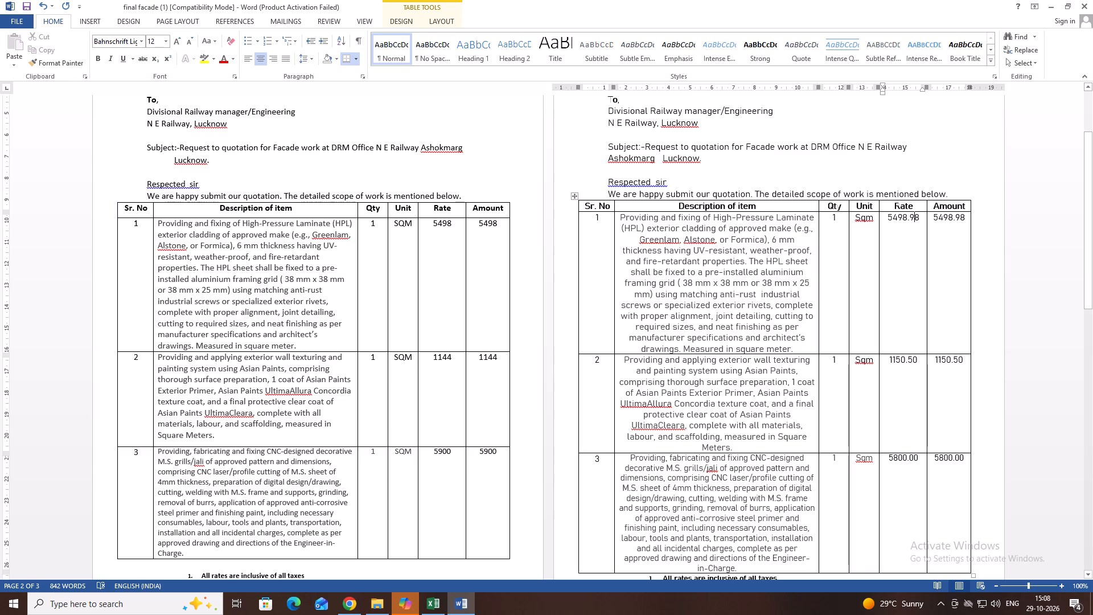
drag(889, 220, 940, 507)
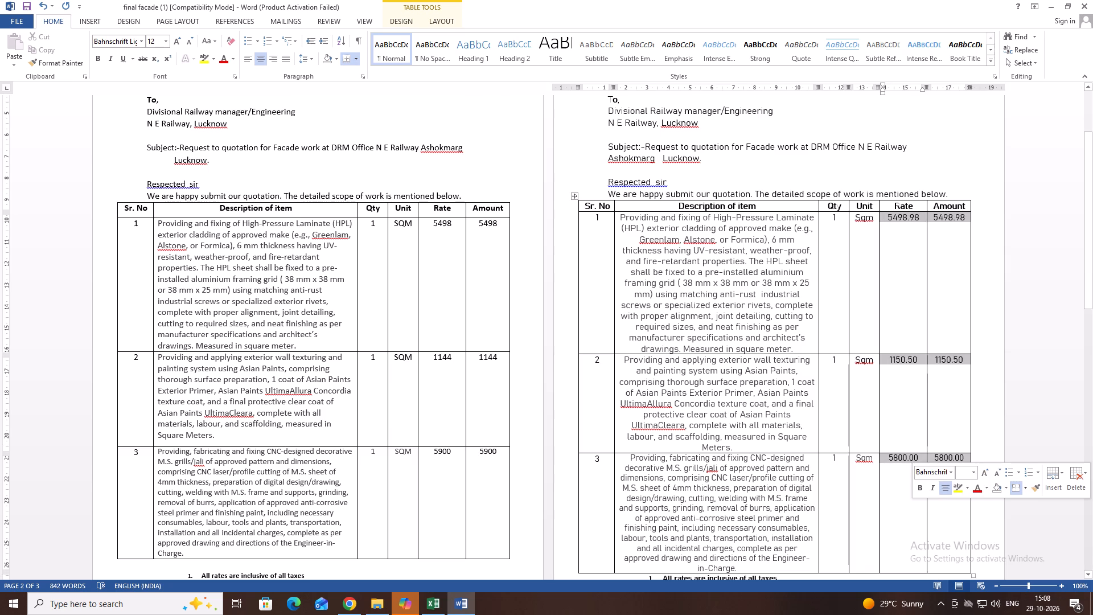
key(Delete)
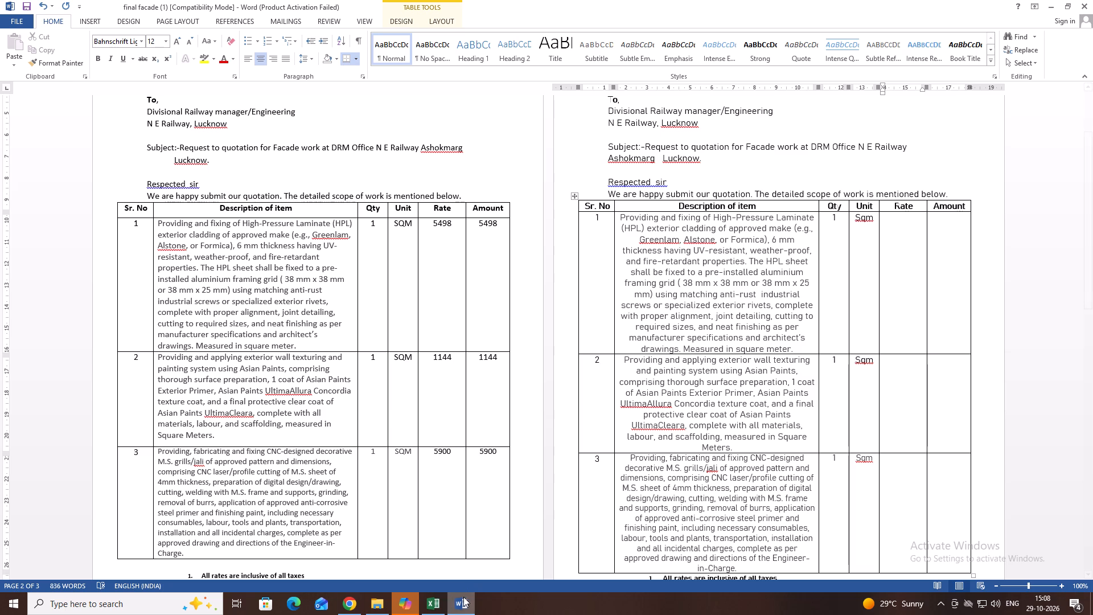
Fill the page 2 quotation's Rate column with 5510, 1150 and 6010 for items 1 to 3, consulting the Excel rate comparison.
click(428, 610)
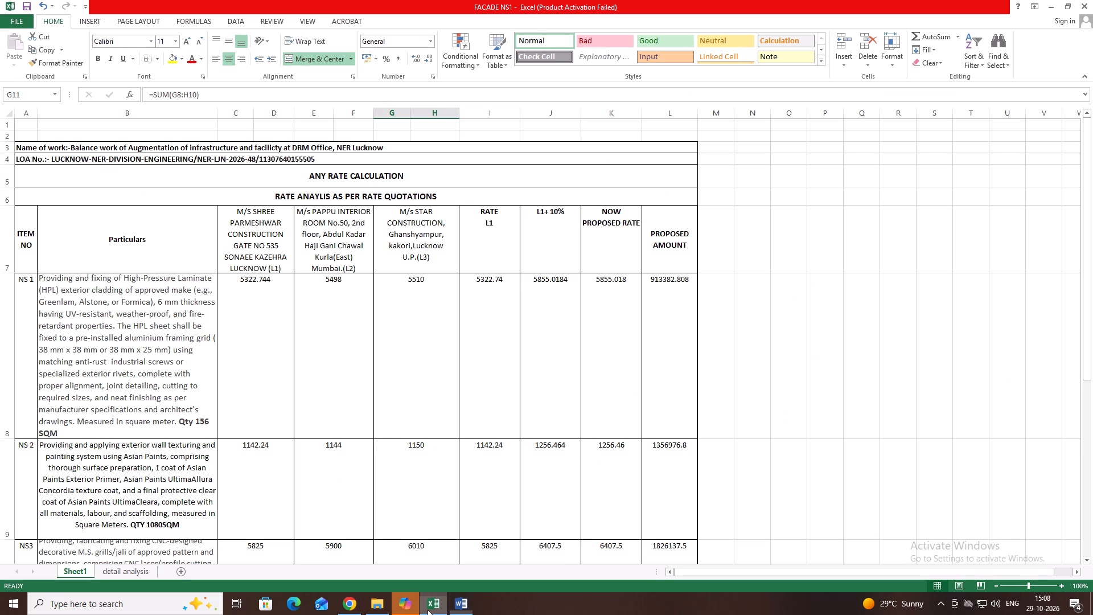
click(436, 606)
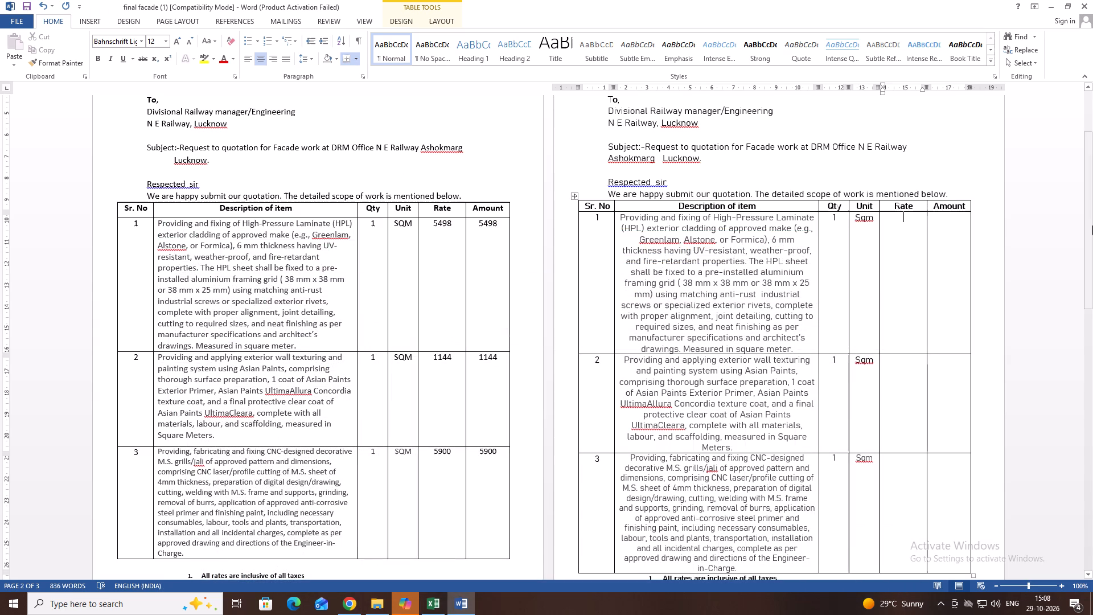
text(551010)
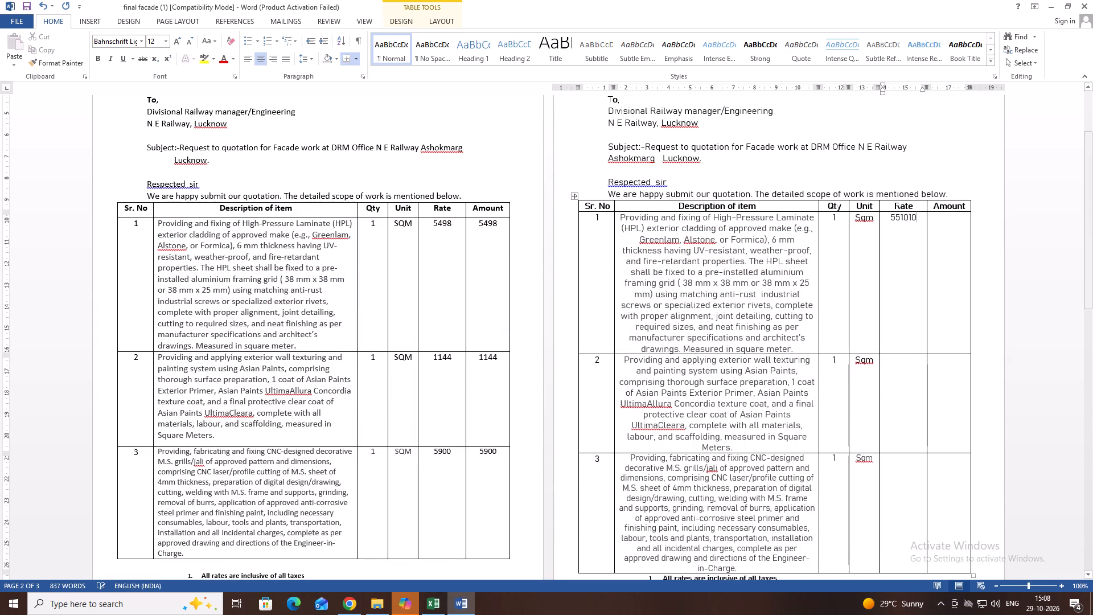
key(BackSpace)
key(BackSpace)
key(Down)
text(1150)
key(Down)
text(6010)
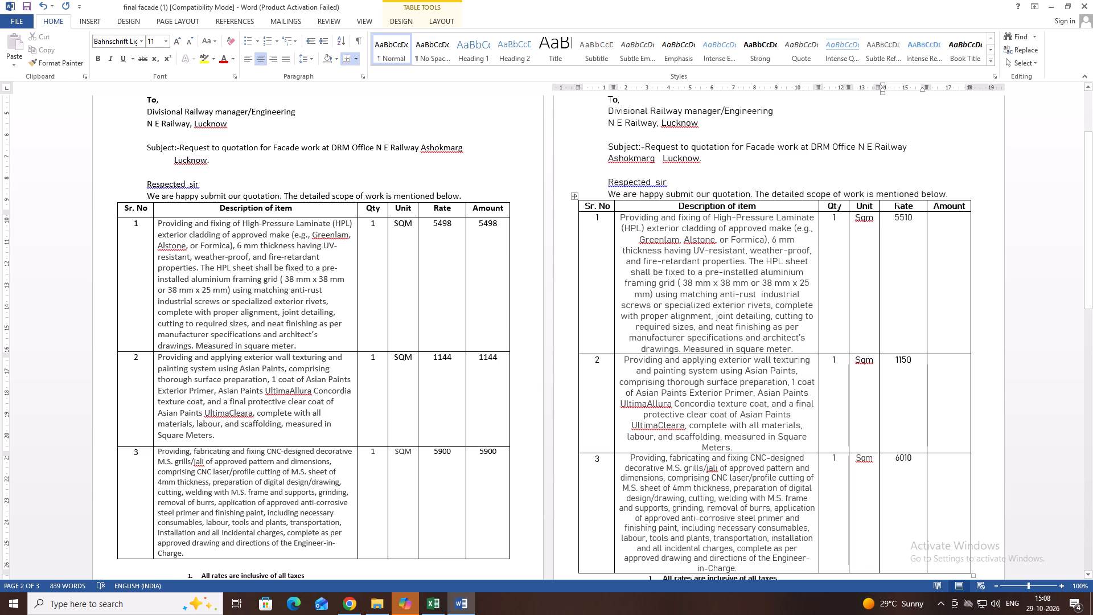
Fill the page 2 quotation's Amount column with 5510, 1150 and 6010 for items 1 to 3.
click(952, 289)
text(5510)
key(Down)
text(1150)
key(Down)
key(6)
text(010)
Review the filled Rate and Amount columns in the page 1 and page 2 quotation tables.
scroll(803, 157, down, 4)
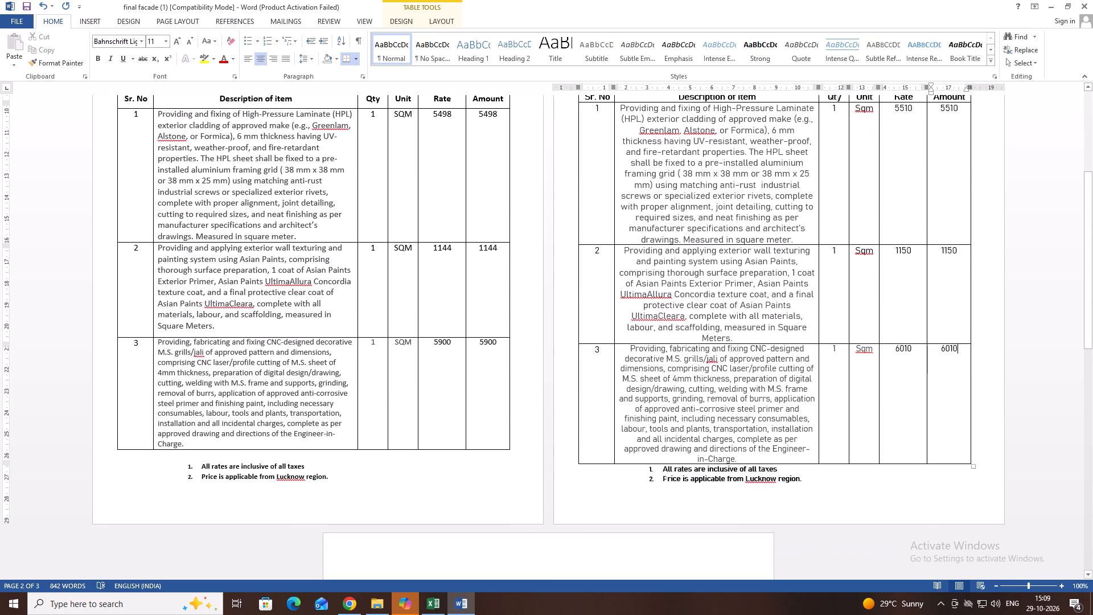
scroll(413, 503, up, 2)
scroll(413, 503, down, 1)
scroll(413, 503, up, 2)
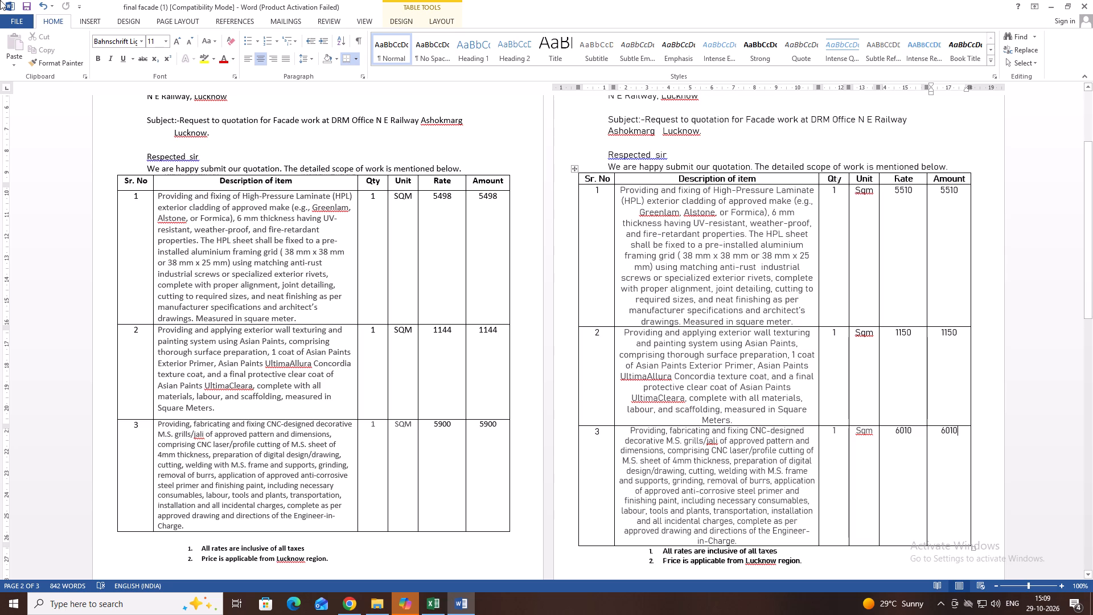
scroll(673, 379, down, 5)
scroll(528, 375, down, 4)
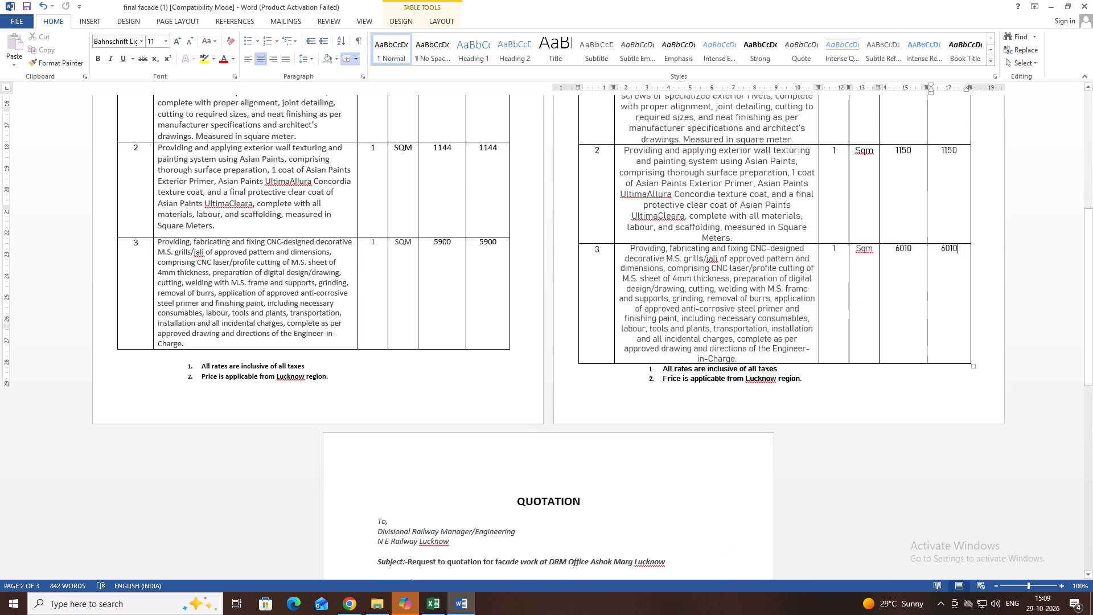
scroll(528, 375, down, 2)
Save the quotation document as final facade (1) in the Downloads folder, accepting the upgrade to the newest file format.
click(19, 24)
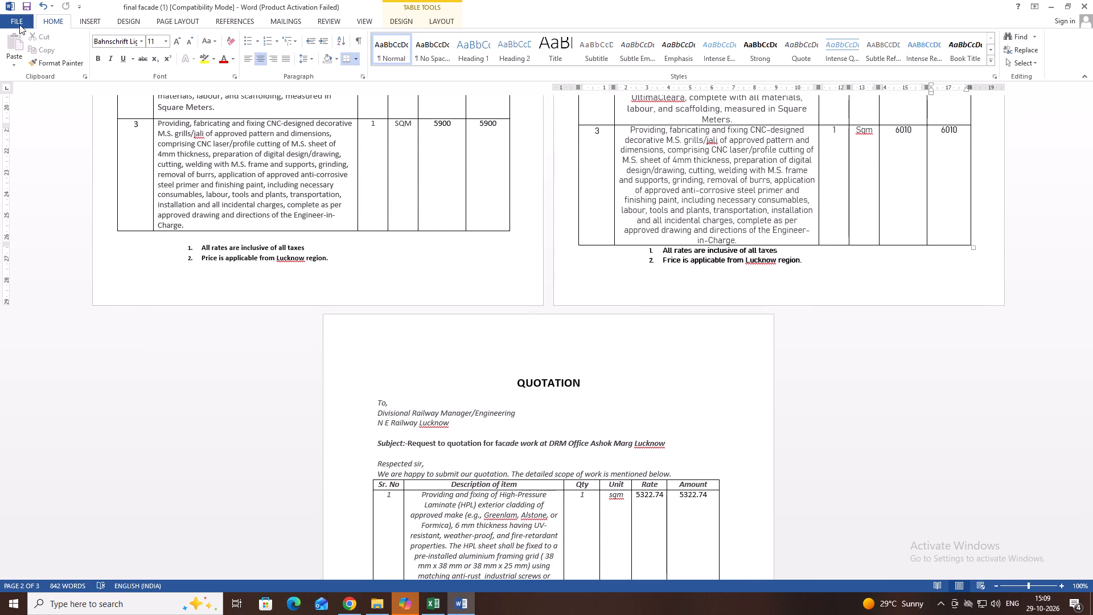
click(27, 134)
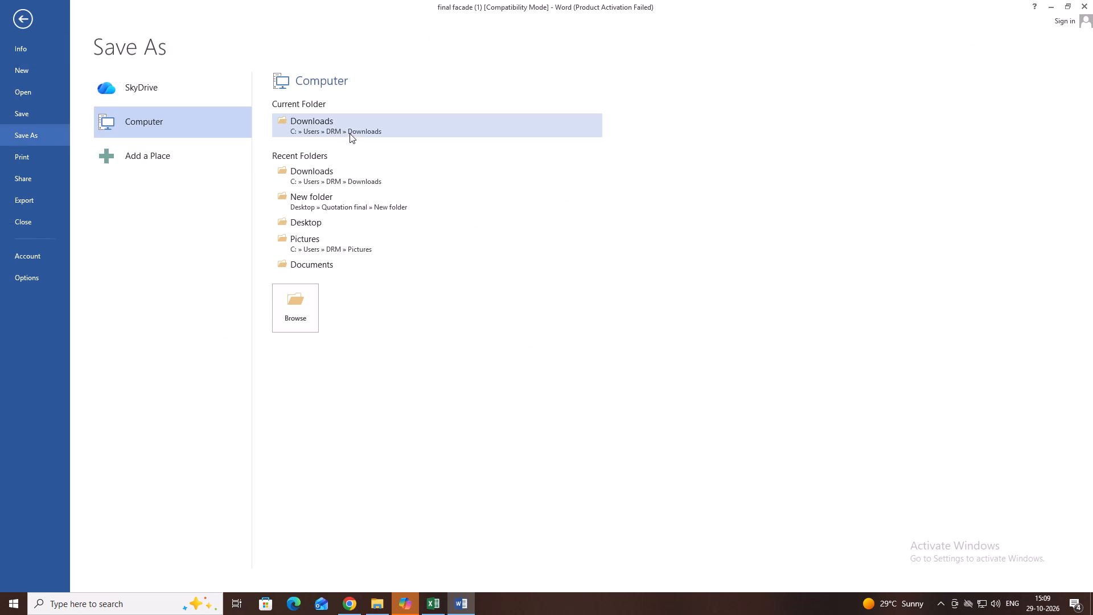
click(350, 133)
click(449, 326)
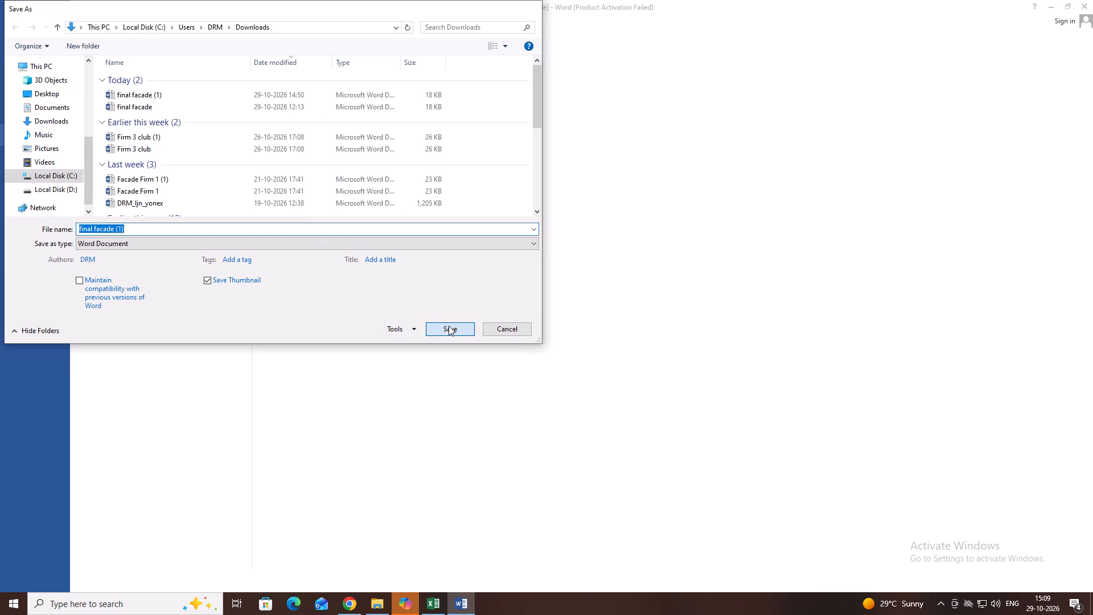
click(589, 328)
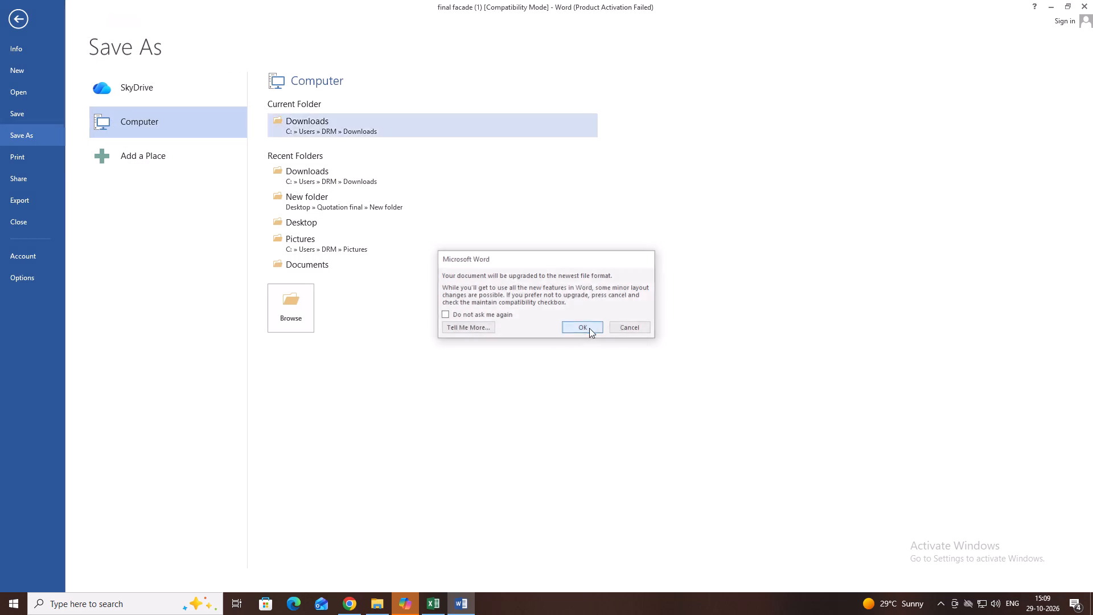
Save the final facade (1) document into New folder inside the Desktop's Quotation final folder.
click(13, 22)
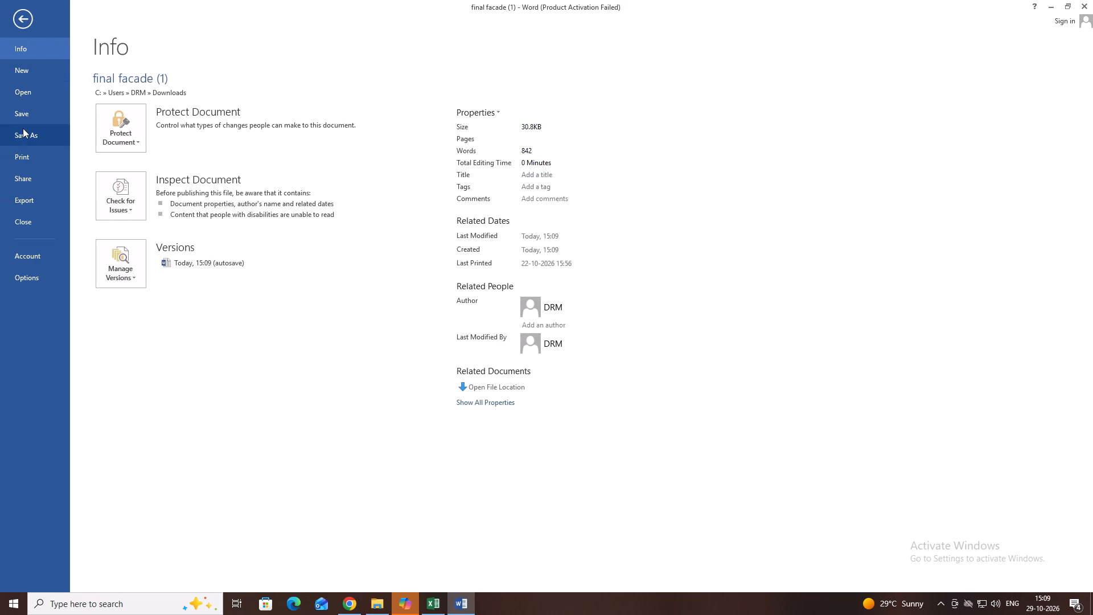
click(23, 135)
click(318, 199)
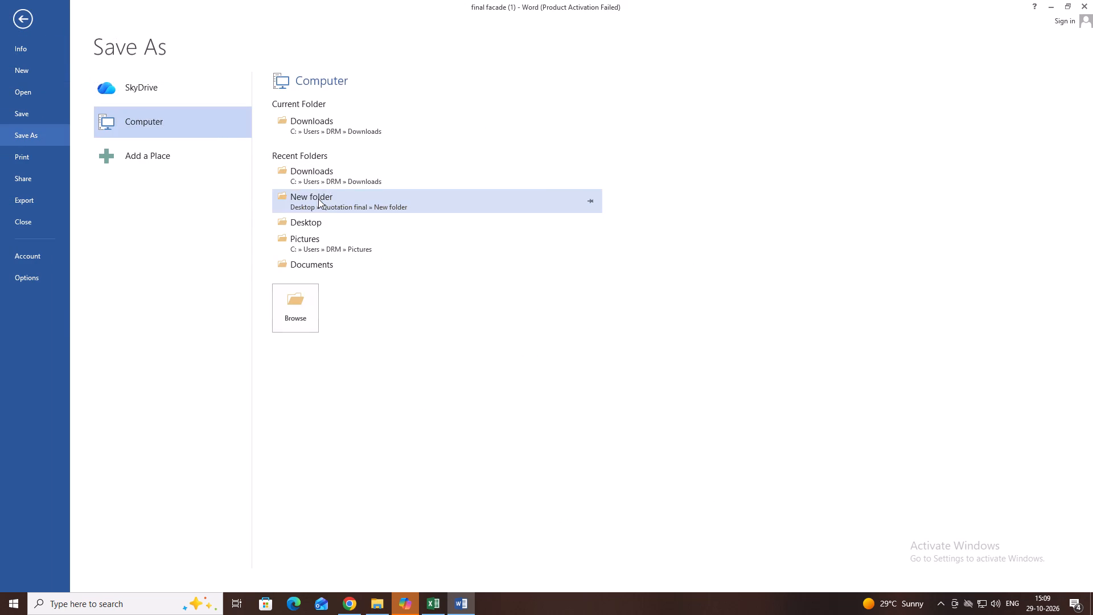
click(440, 298)
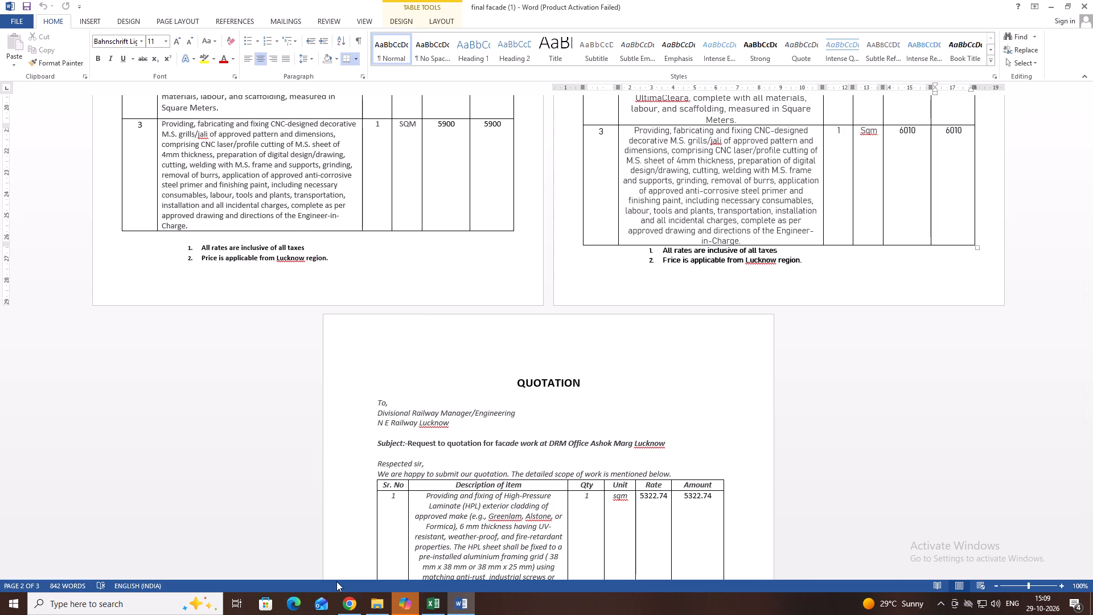
Switch to the Chrome browser.
click(354, 596)
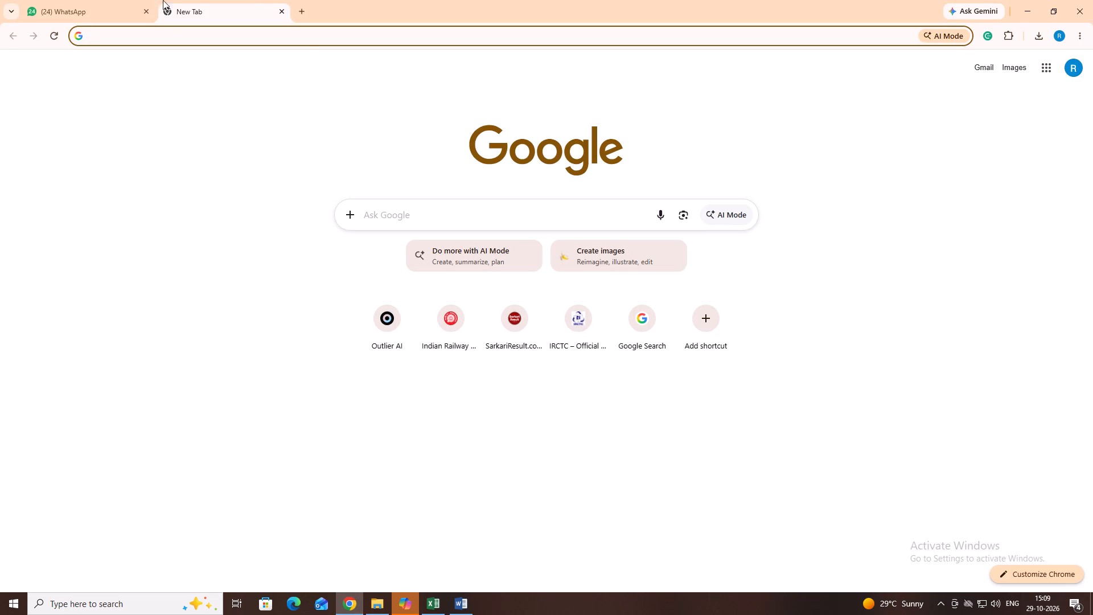